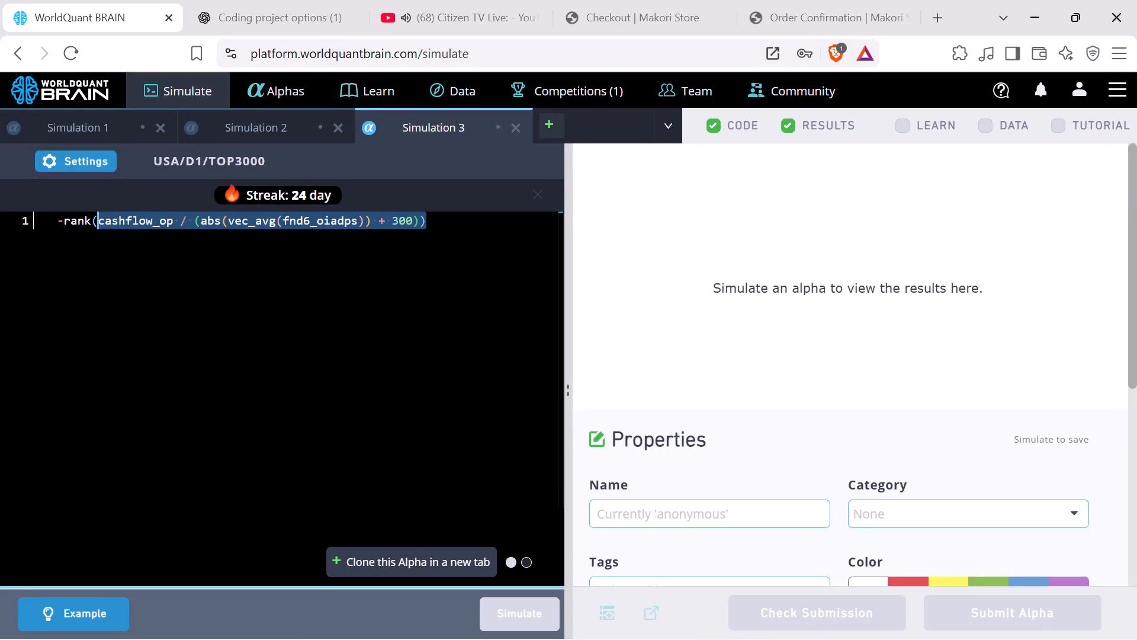
Add a new simulation and paste the copied alpha expression trade_when(pcr_oi_120 < 0.2, (implied_volatility_call_270-implied_volatility_put_270), -2) into its code editor.
left_click(547, 124)
right_click(203, 254)
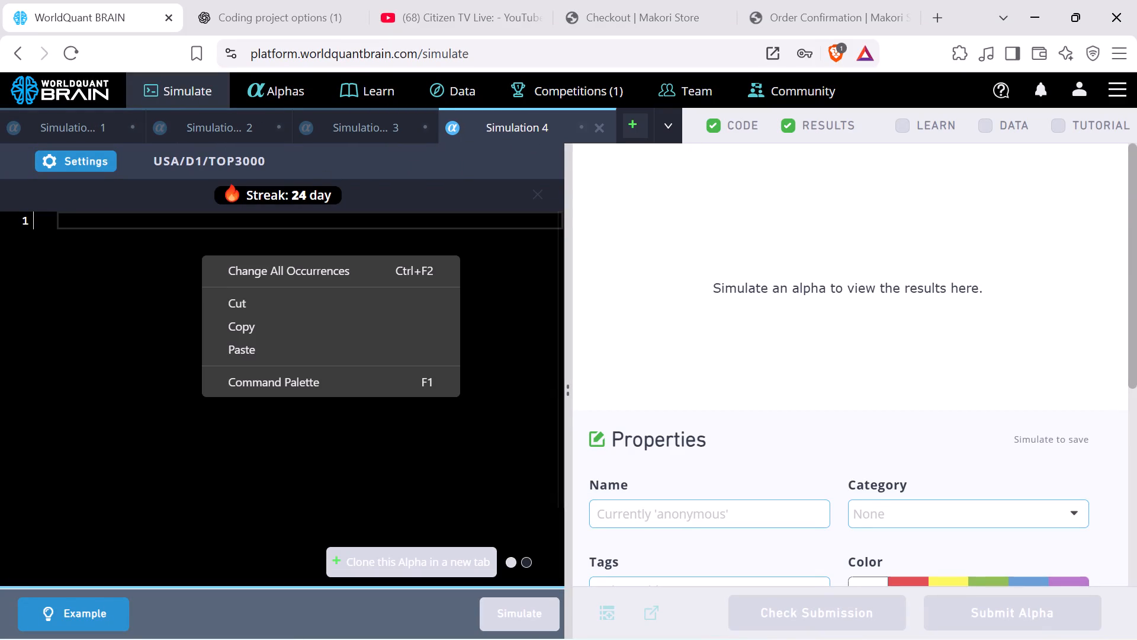
left_click(266, 346)
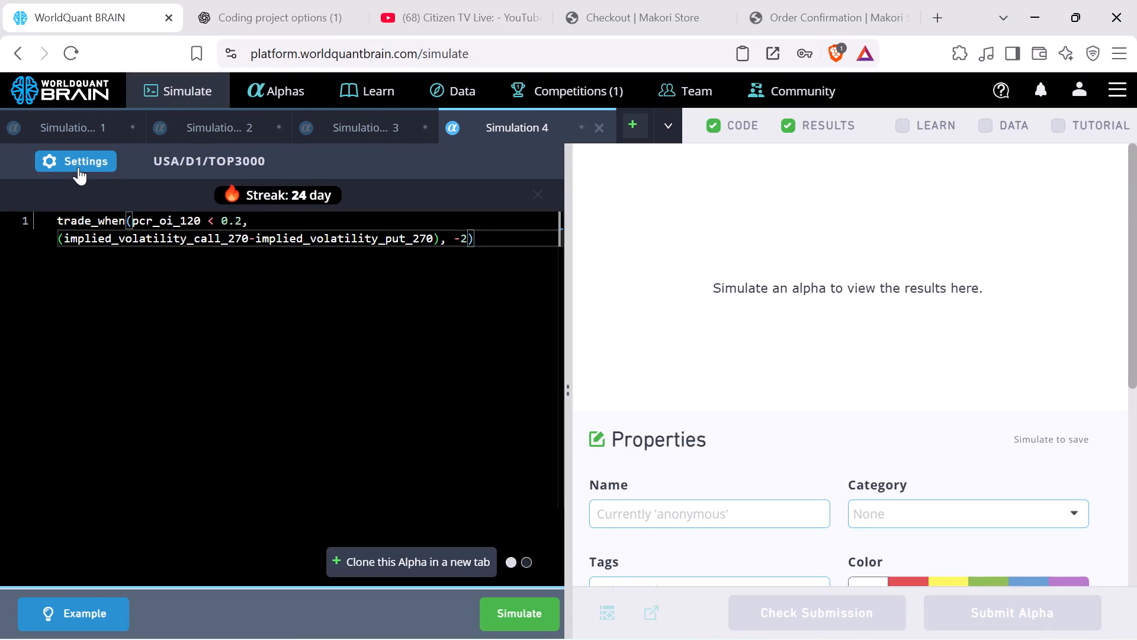
Open the simulation settings for the new trade_when alpha.
left_click(78, 167)
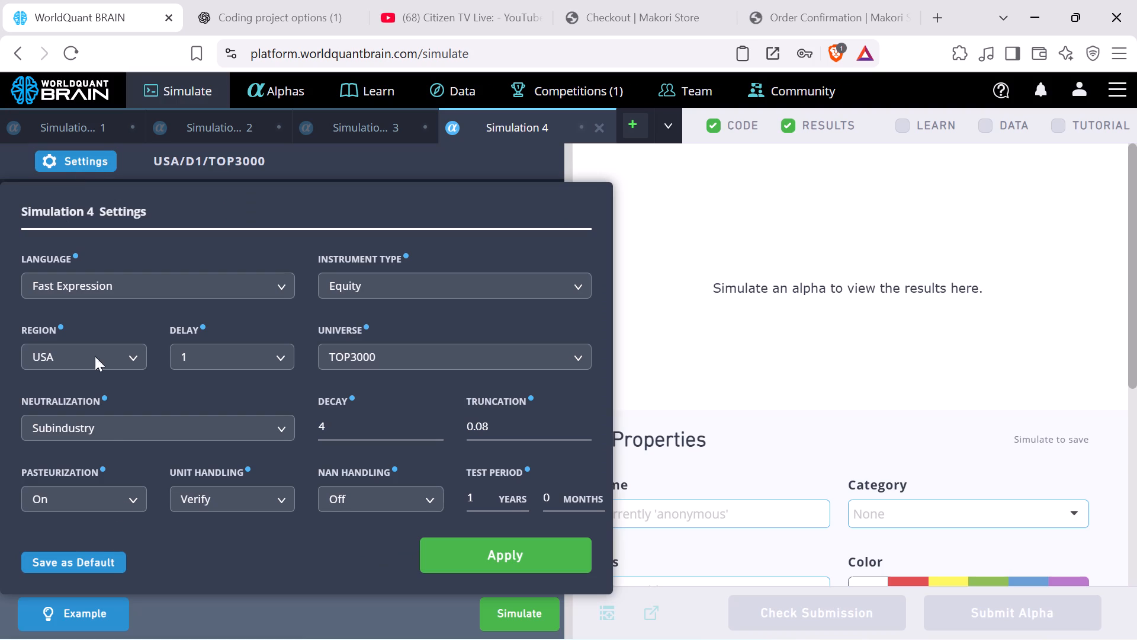
Configure the Simulation 4 settings with Industry neutralization and a decay of 14, and apply them.
left_click(105, 434)
left_click(125, 538)
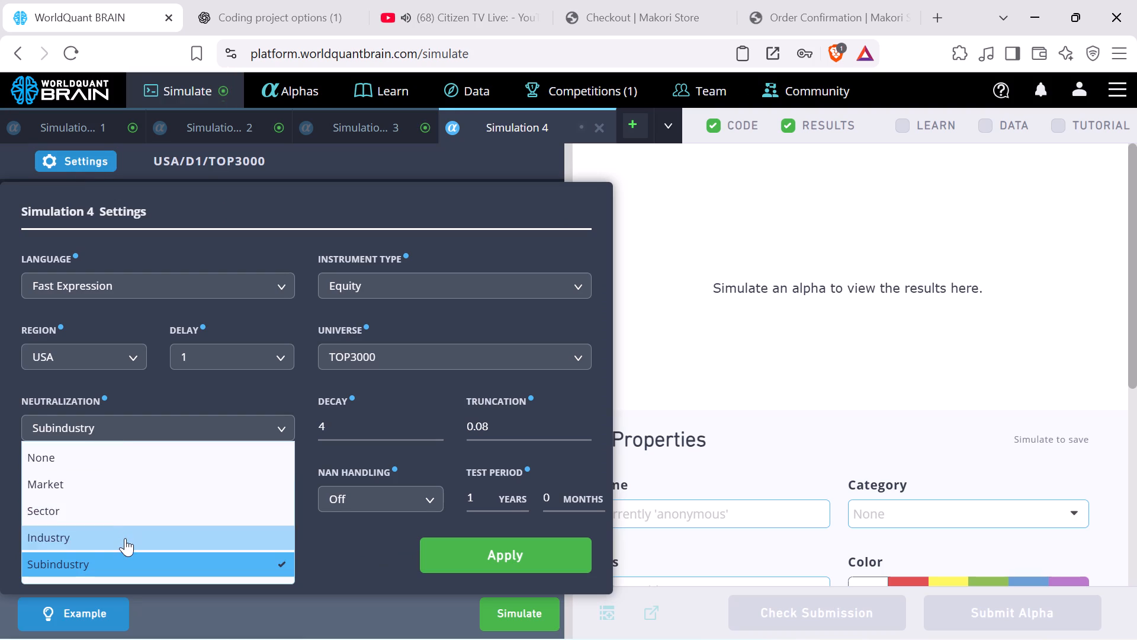
triple_click(436, 421)
triple_click(436, 421)
triple_click(436, 421)
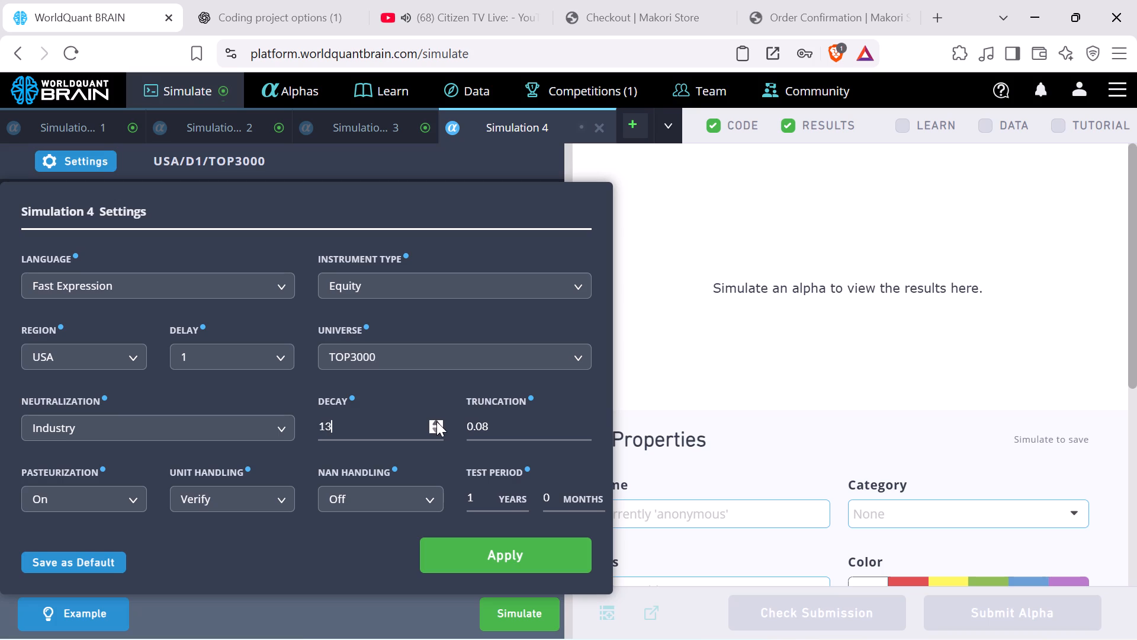
left_click(436, 421)
left_click(549, 552)
Run the simulation of the implied volatility alpha in Simulation 4.
left_click(538, 610)
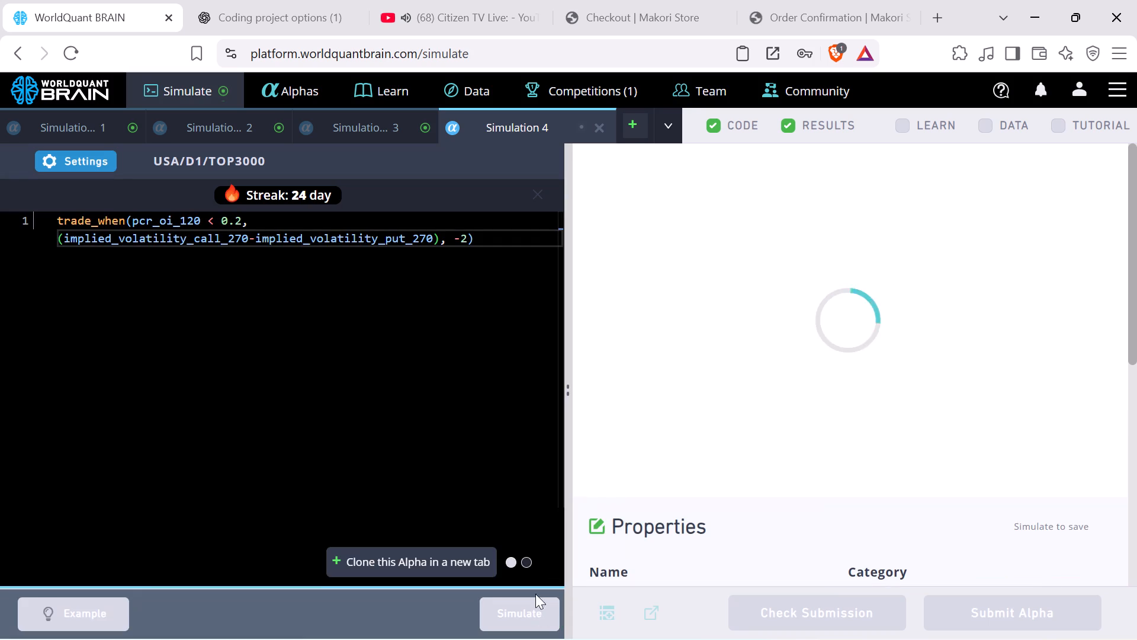
Switch to the Citizen TV live stream on YouTube and view it in full screen.
left_click(493, 18)
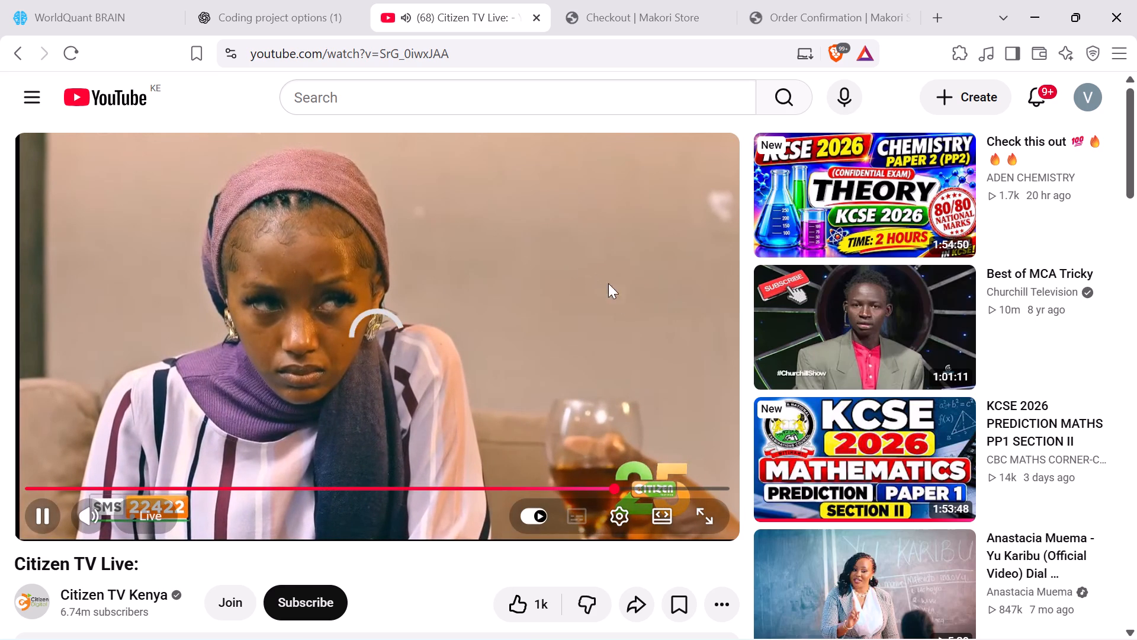
left_click(714, 512)
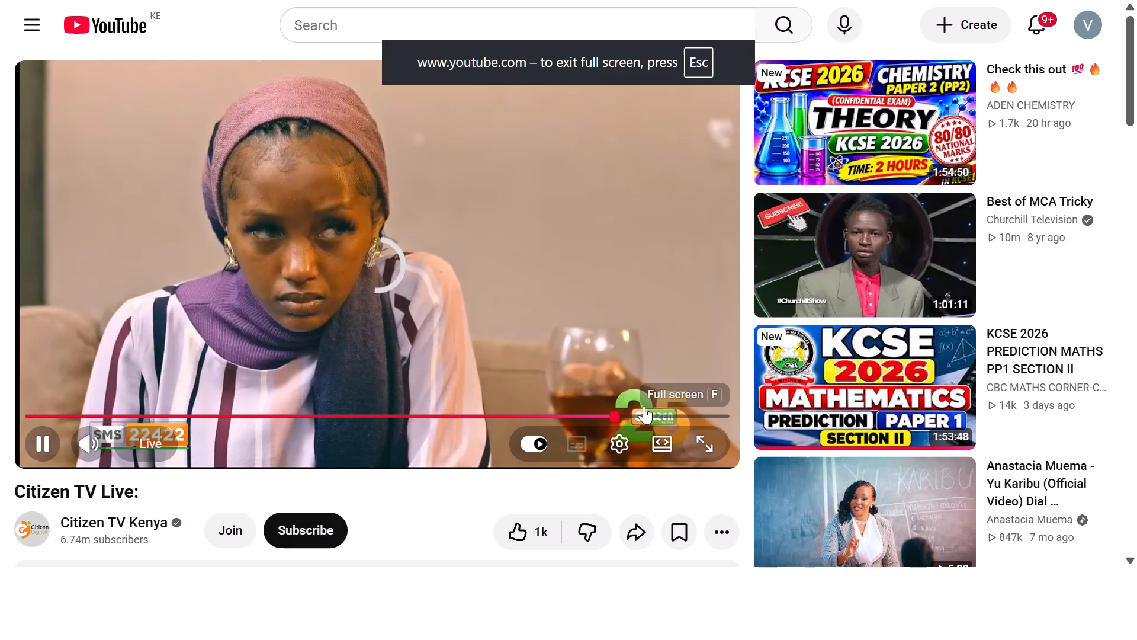
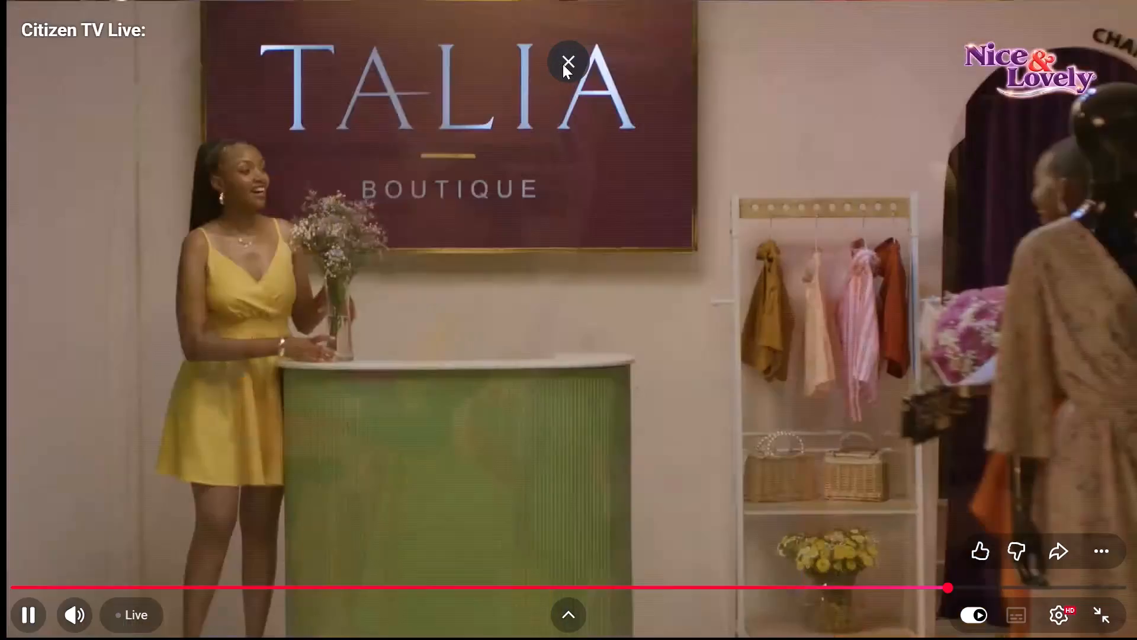
Exit the full-screen live stream and return to the WorldQuant BRAIN simulation page.
left_click(563, 65)
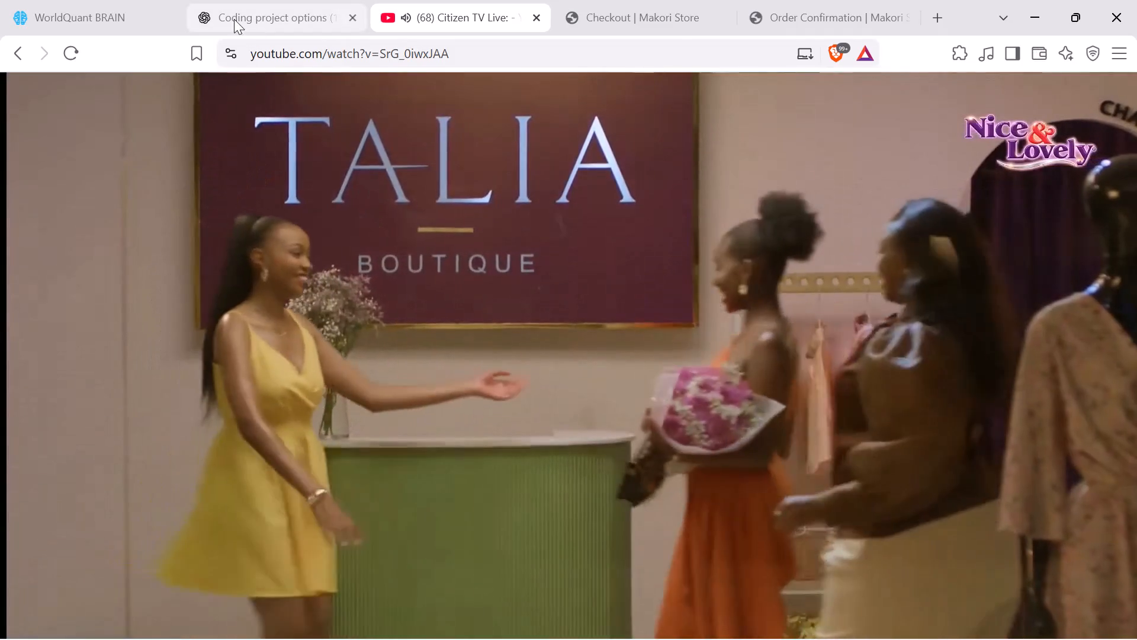
left_click(56, 9)
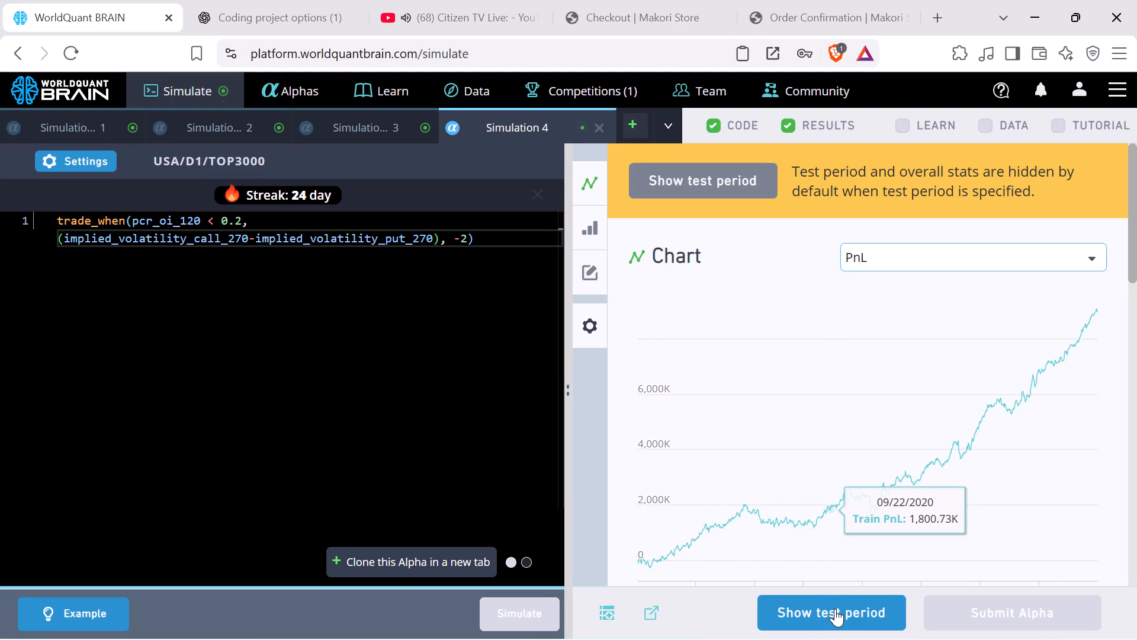
Show the test period for the simulated alpha in Simulation 4.
left_click(835, 609)
Switch the IS Summary to the IS period and examine its yearly results, the correlation section and the IS testing status.
scroll(832, 489, "down", 4)
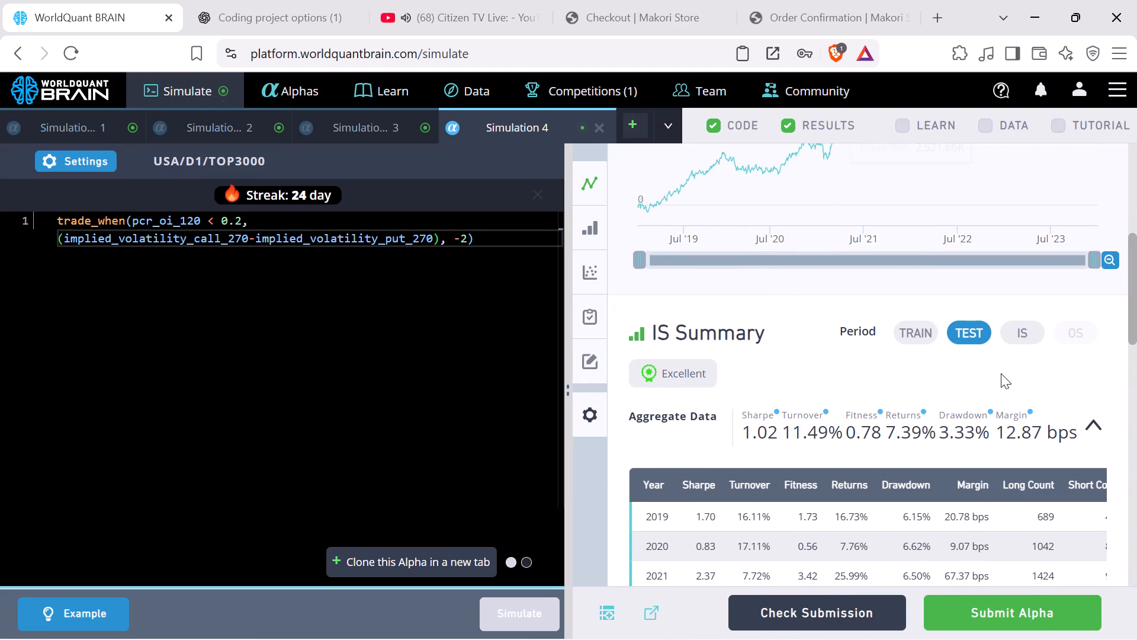
left_click(1025, 332)
scroll(990, 360, "down", 1)
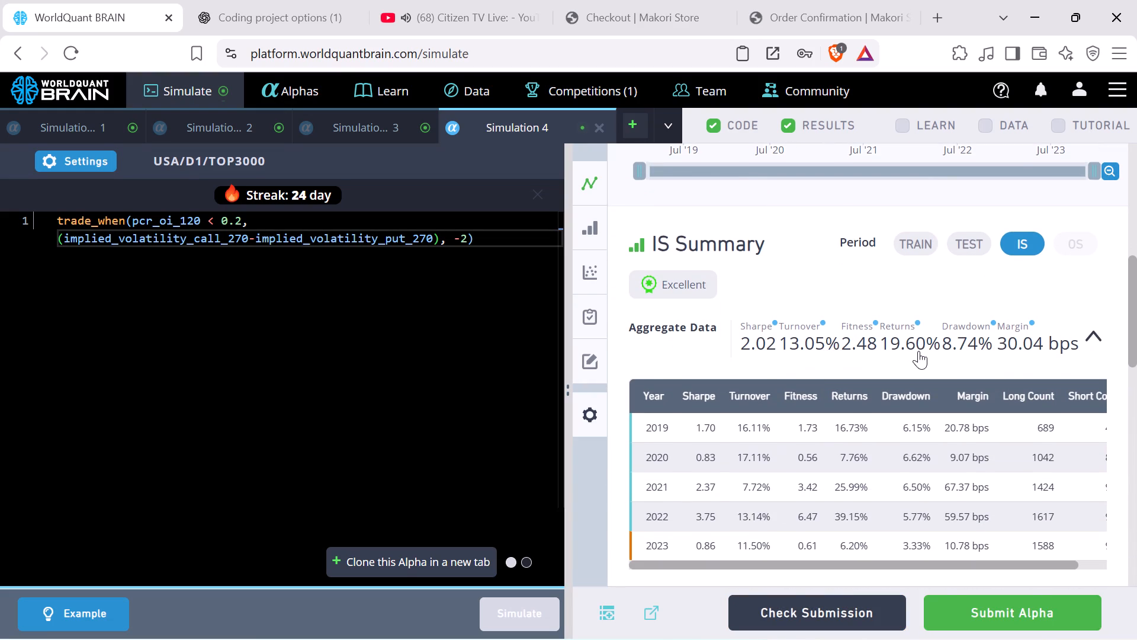
scroll(921, 535, "down", 3)
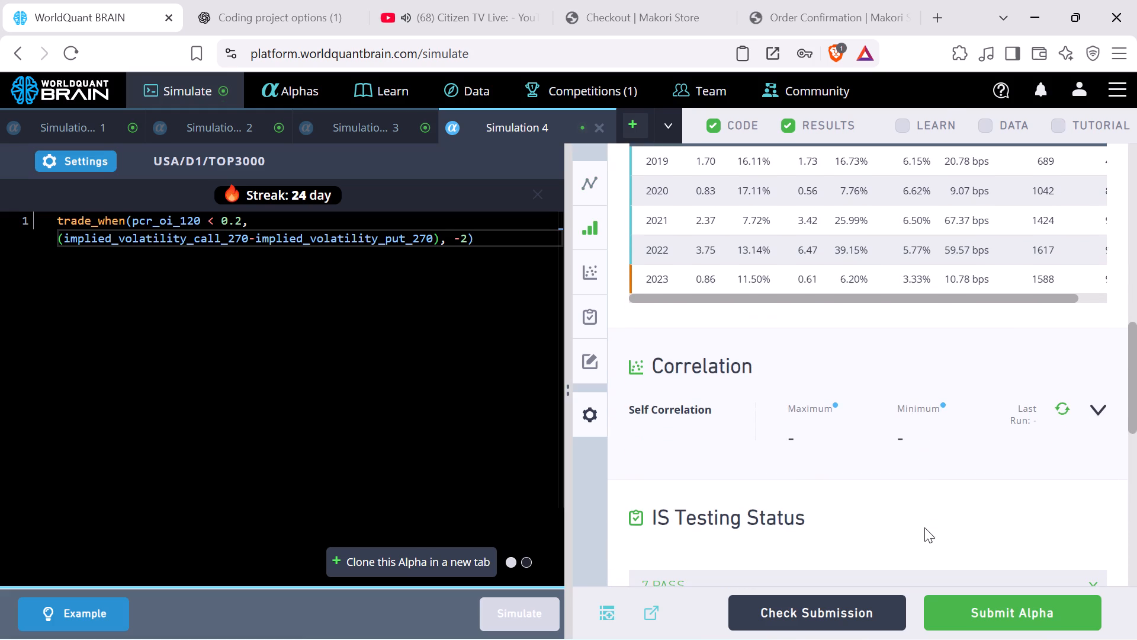
scroll(918, 473, "down", 3)
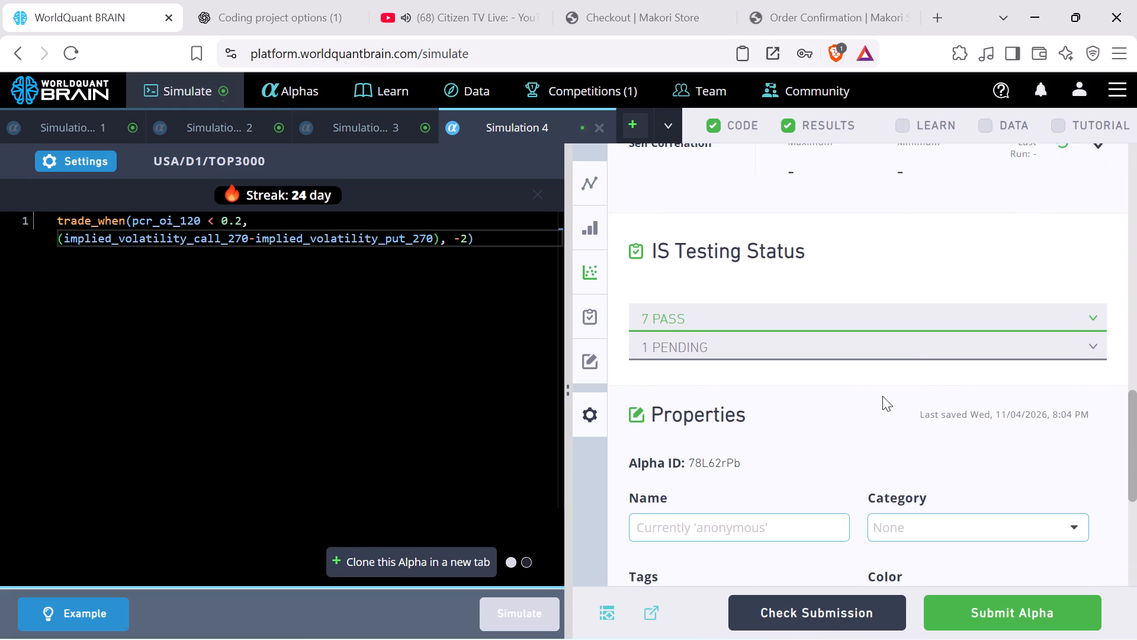
Run the submission check on the alpha in Simulation 4.
left_click(868, 605)
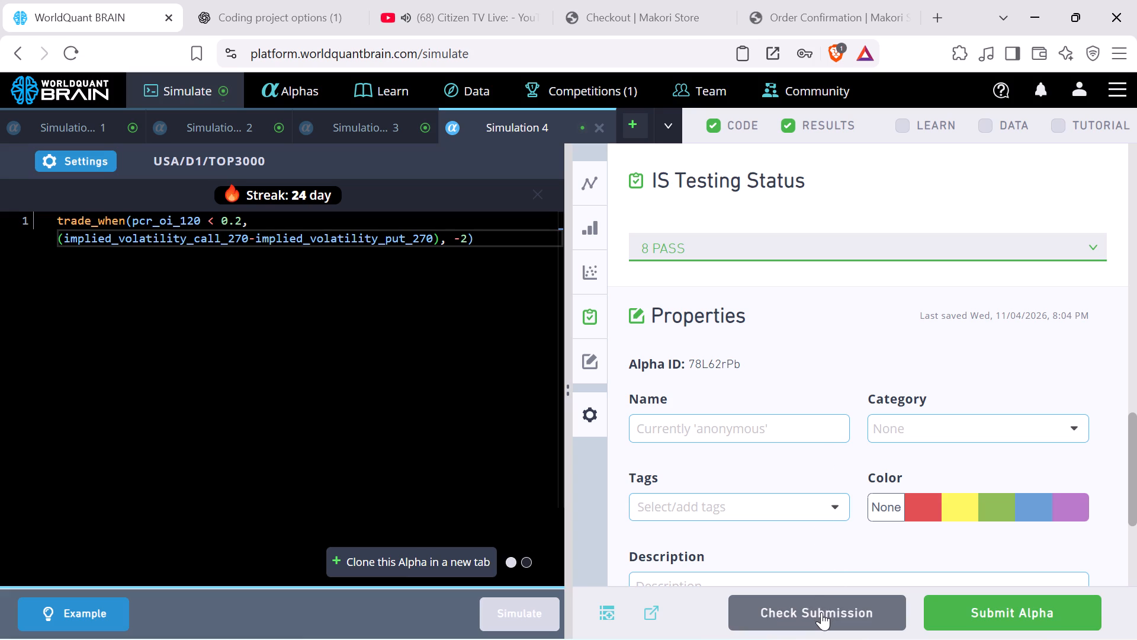
Set the alpha's color property to green.
left_click(997, 507)
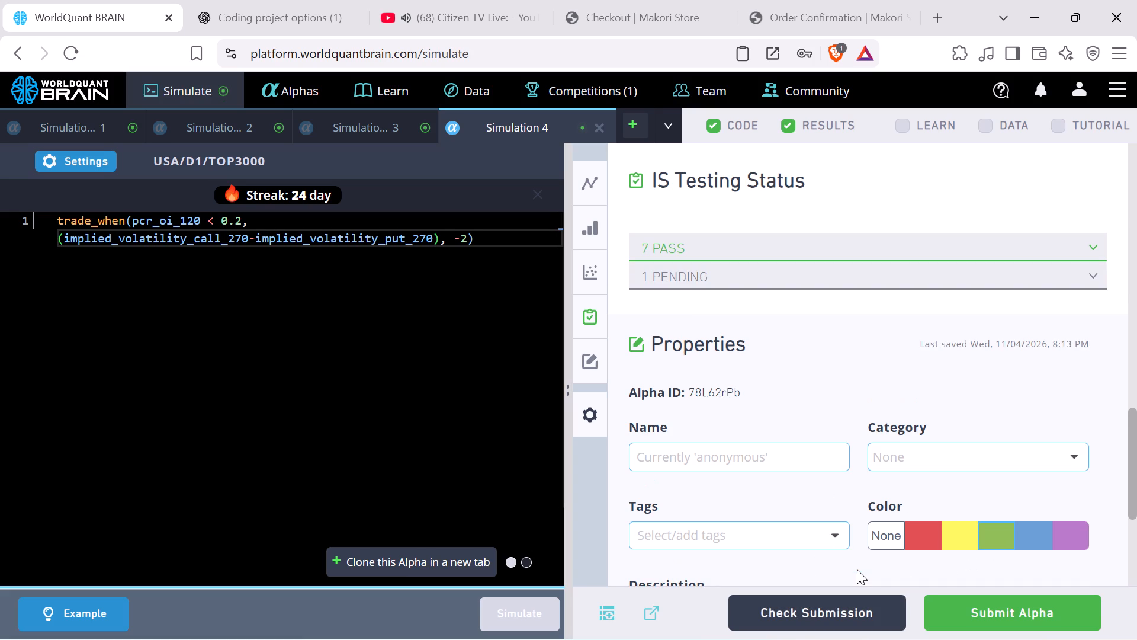
Run the submission check again on the green-labelled alpha.
left_click(871, 617)
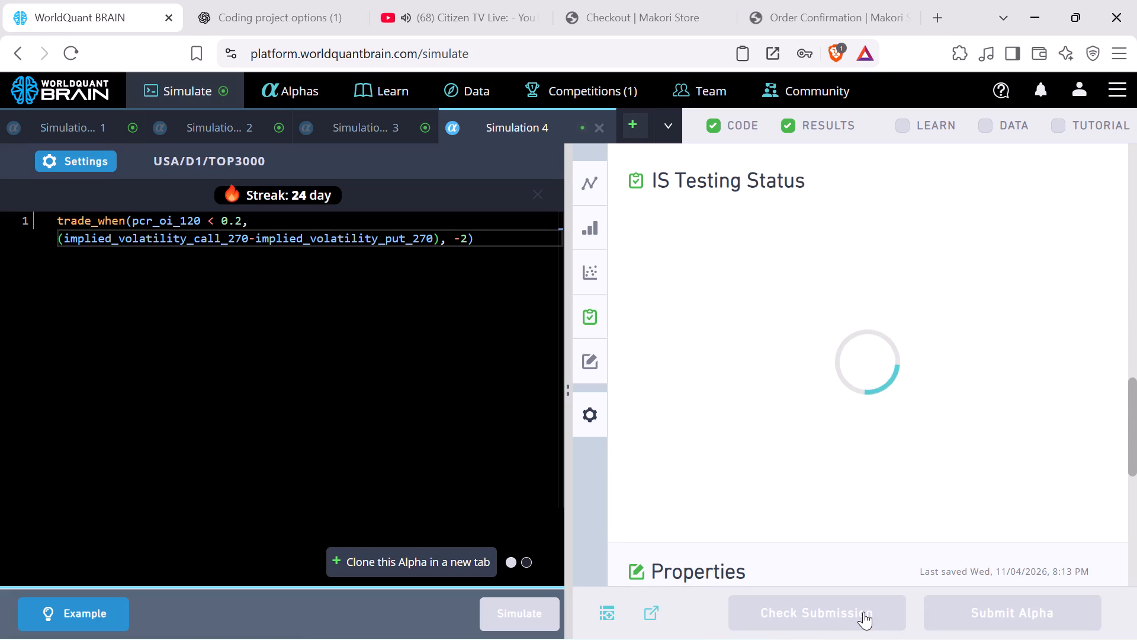
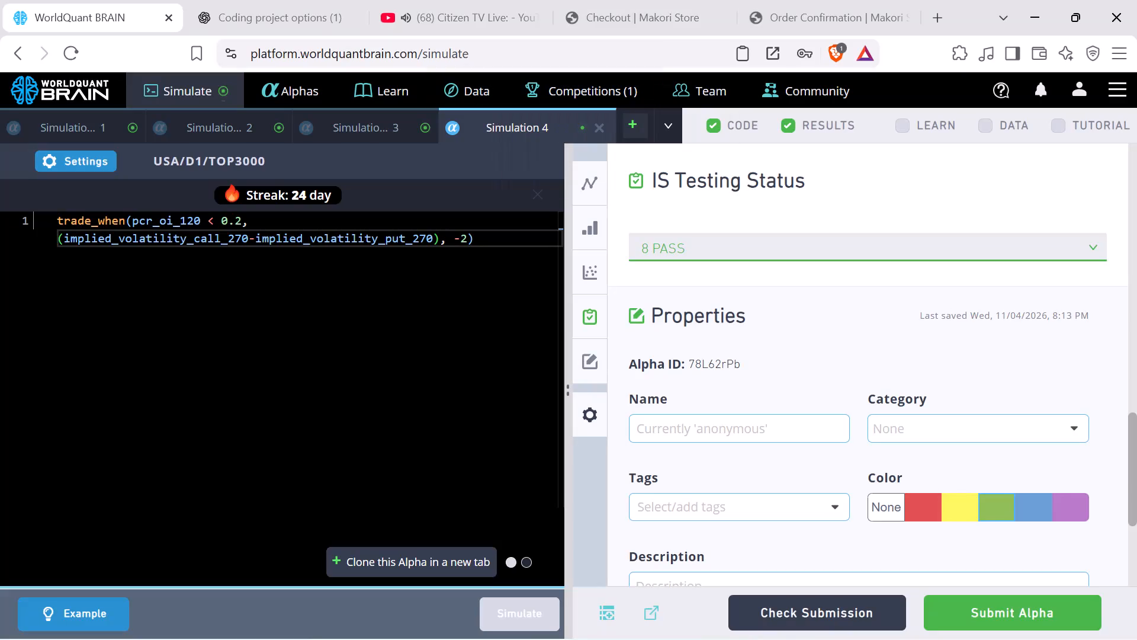
Switch to the Citizen TV live stream on YouTube and show the video in full screen.
left_click(480, 7)
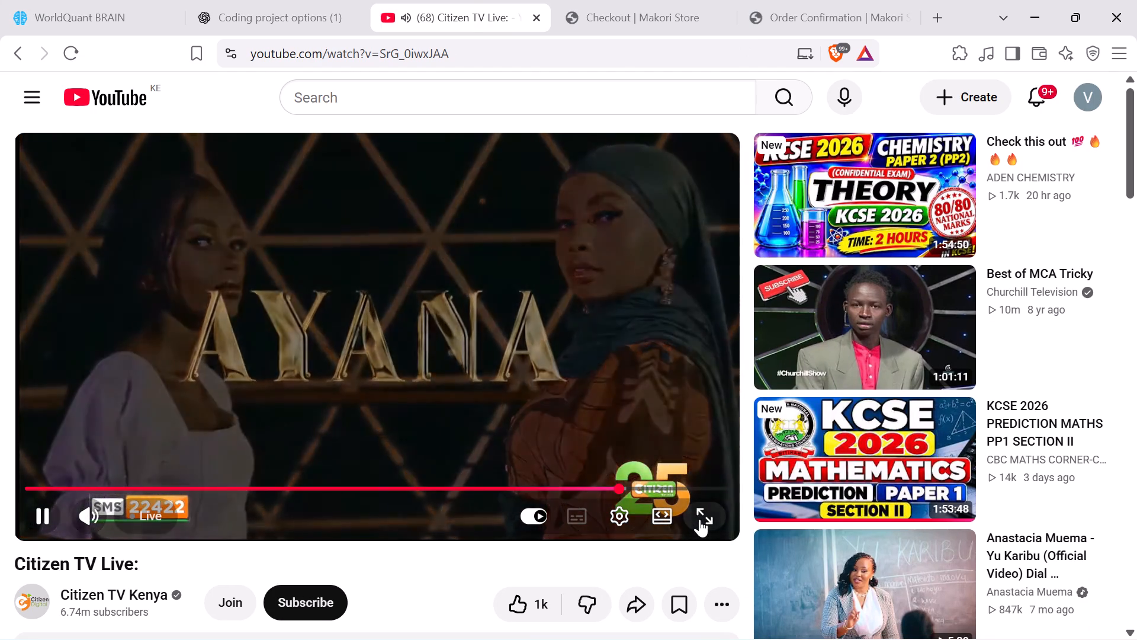
left_click(699, 519)
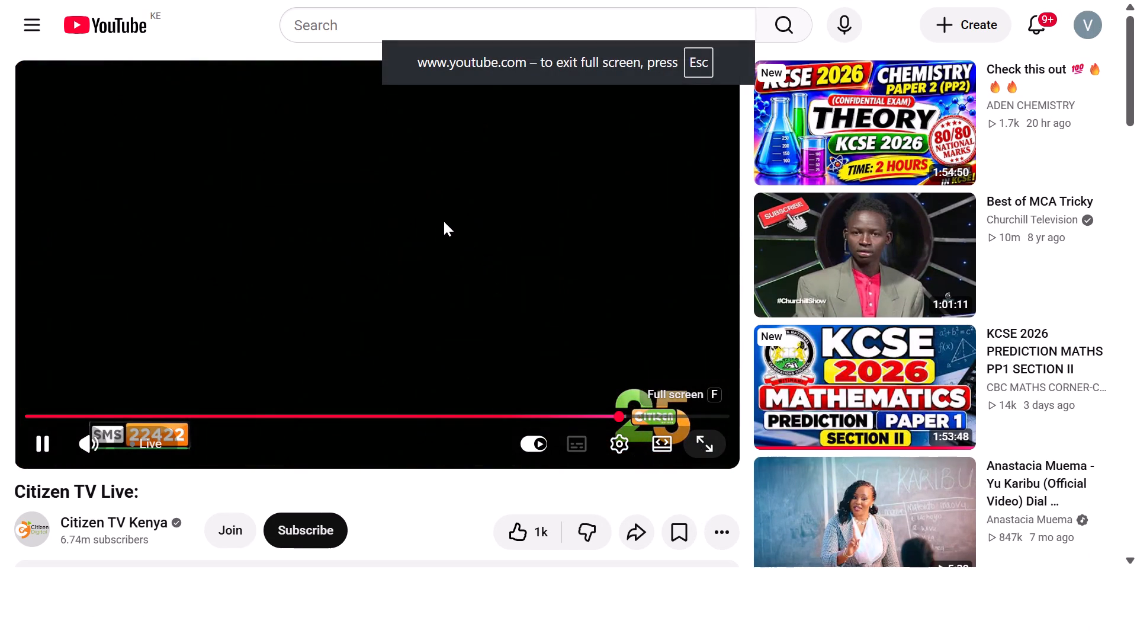
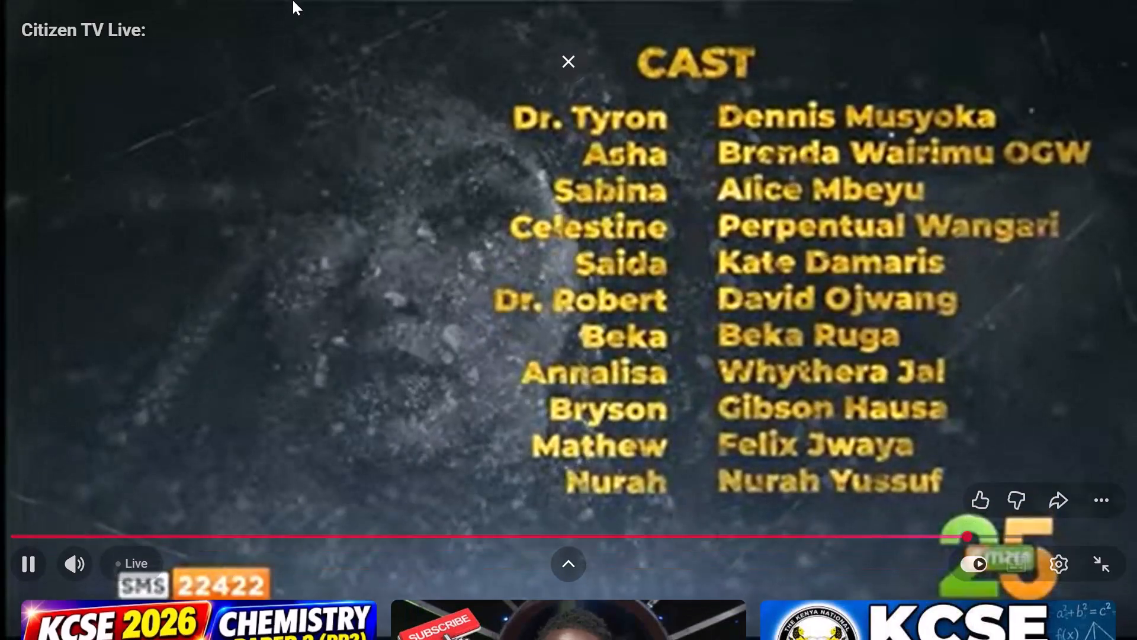
Exit the full-screen Citizen TV video and return to the WorldQuant BRAIN simulation page.
left_click(571, 64)
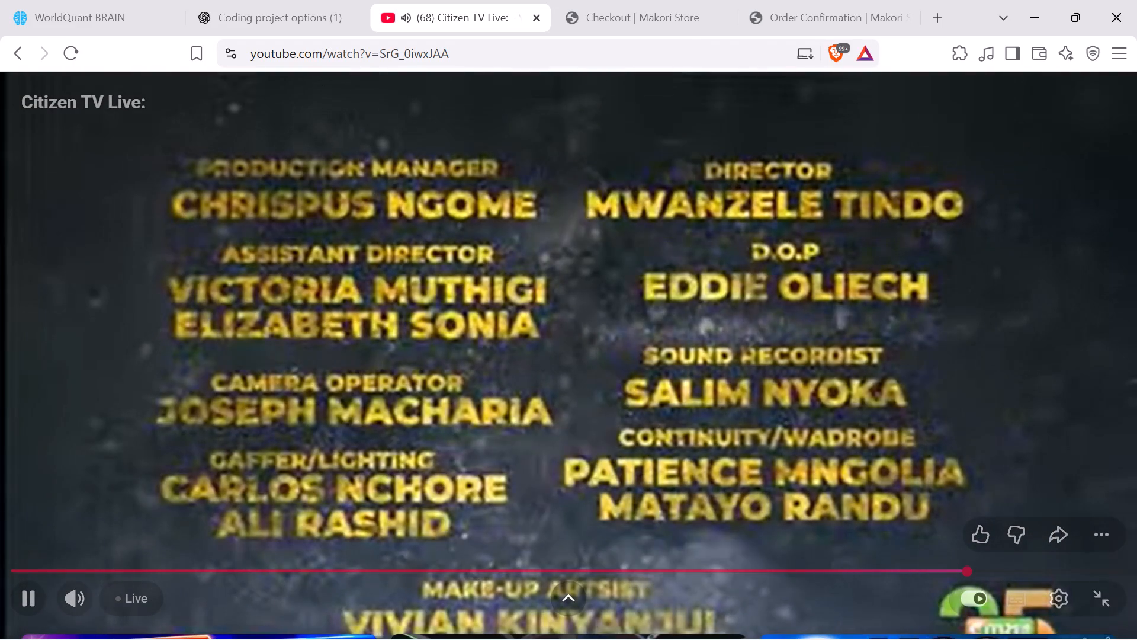
left_click(280, 7)
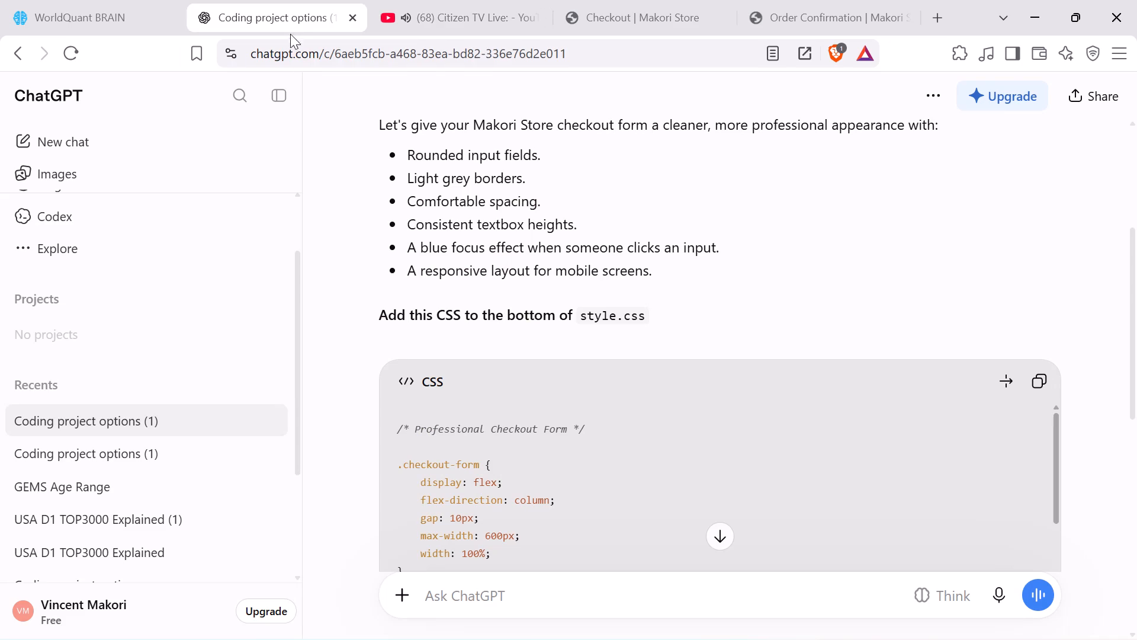
left_click(104, 15)
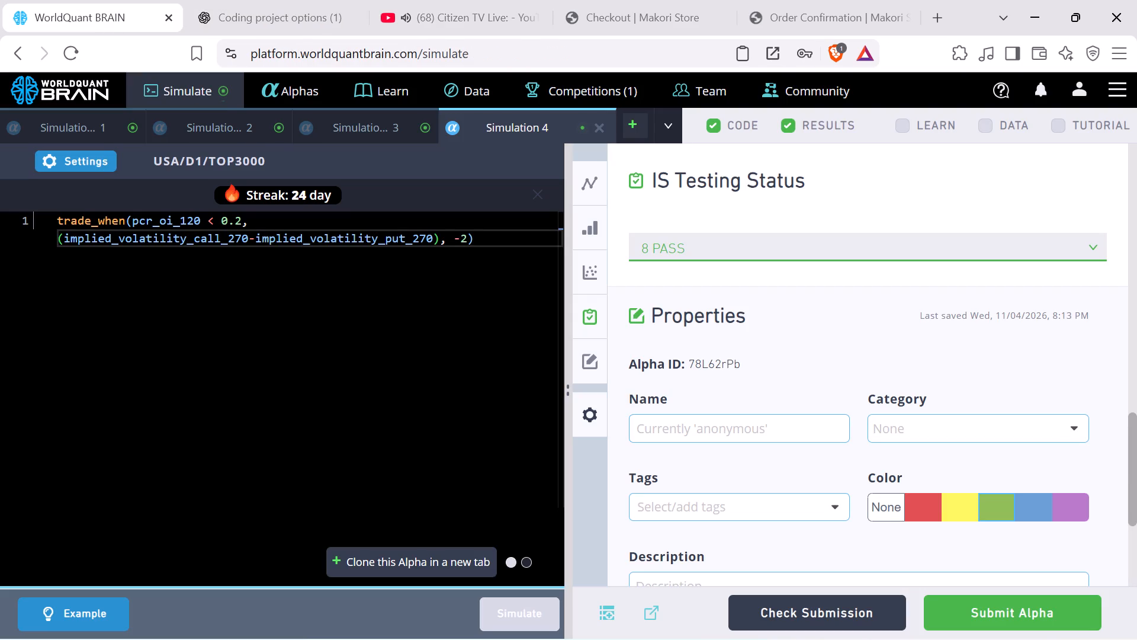
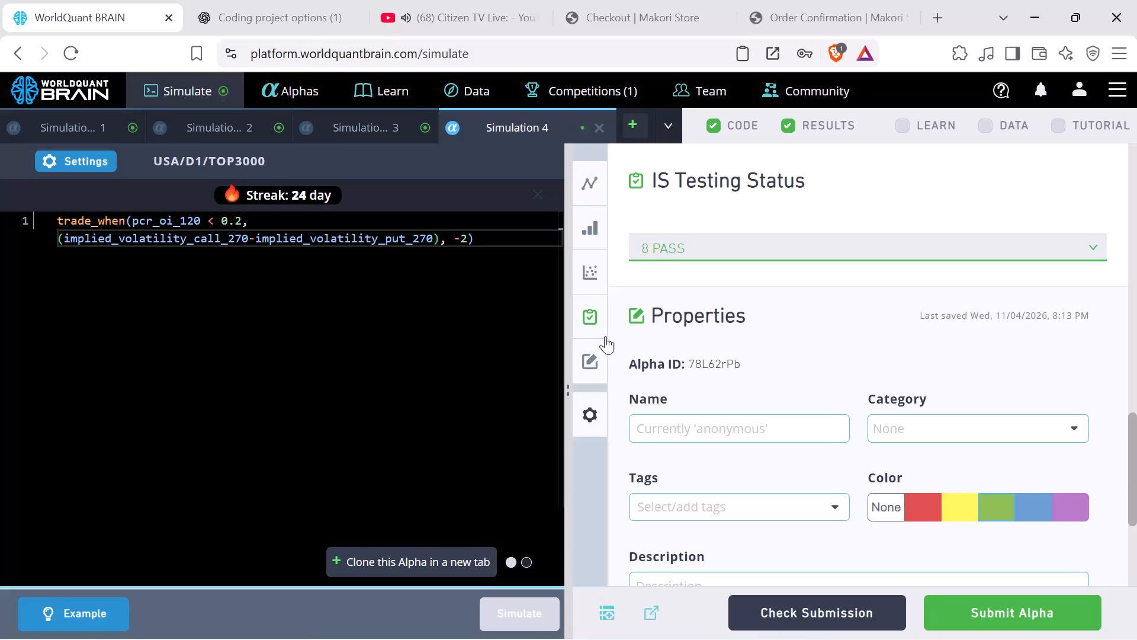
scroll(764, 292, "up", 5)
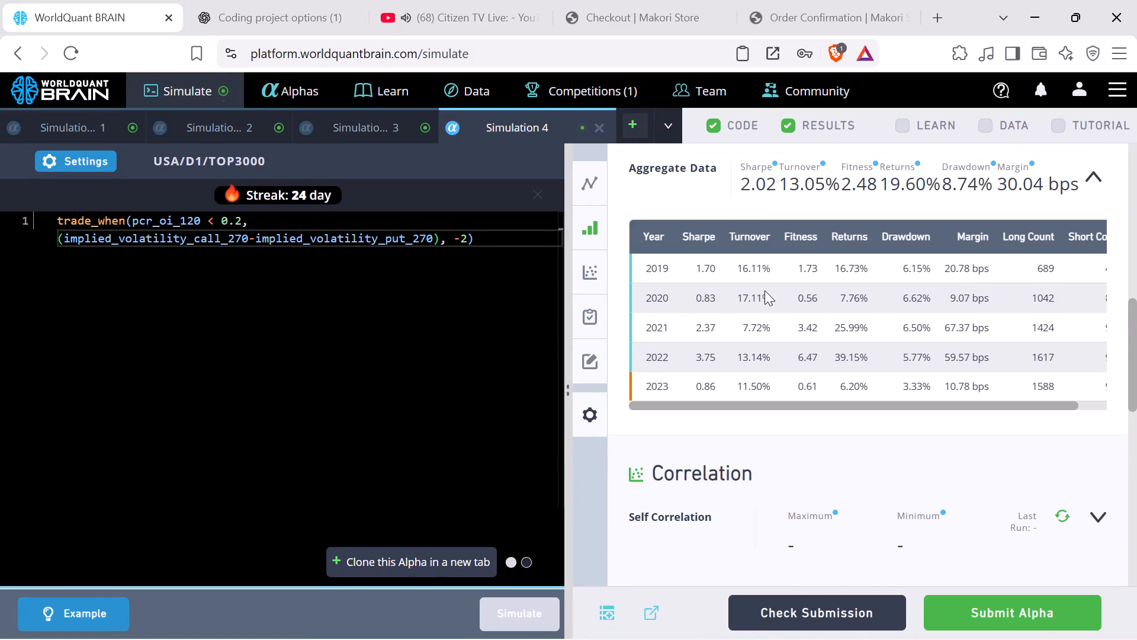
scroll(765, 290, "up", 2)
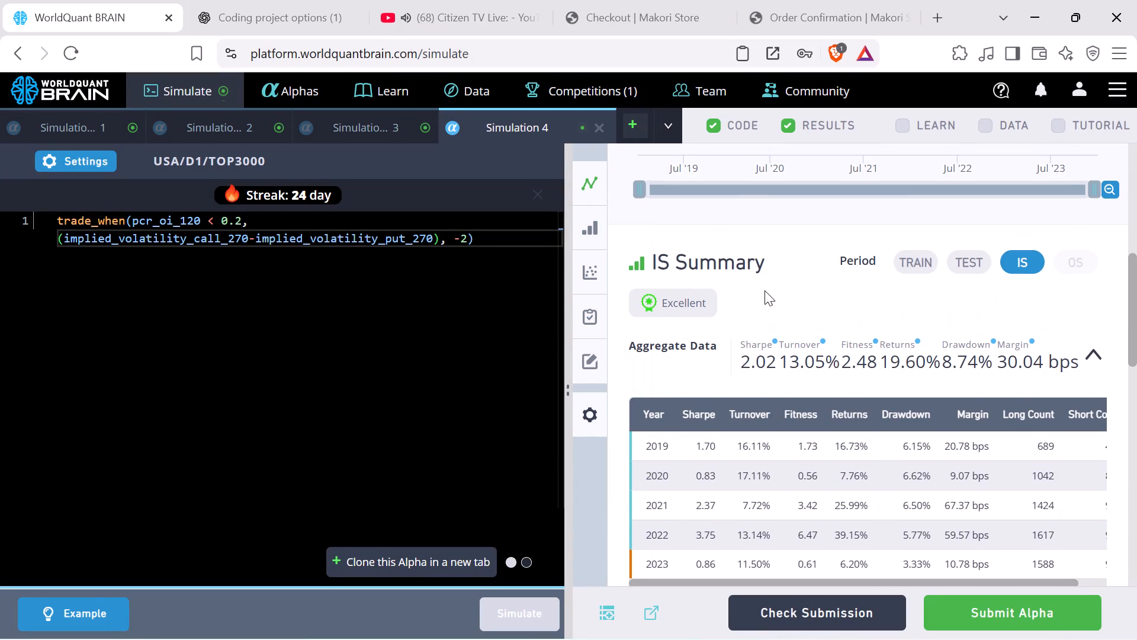
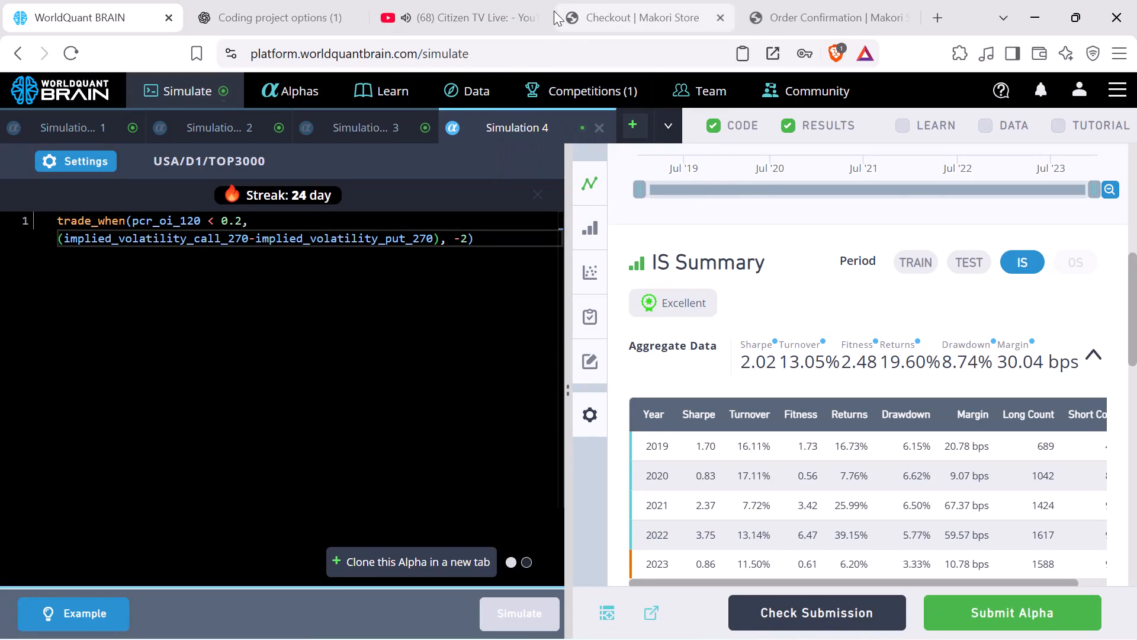
Switch to the Citizen TV live stream on YouTube to view it.
left_click(479, 21)
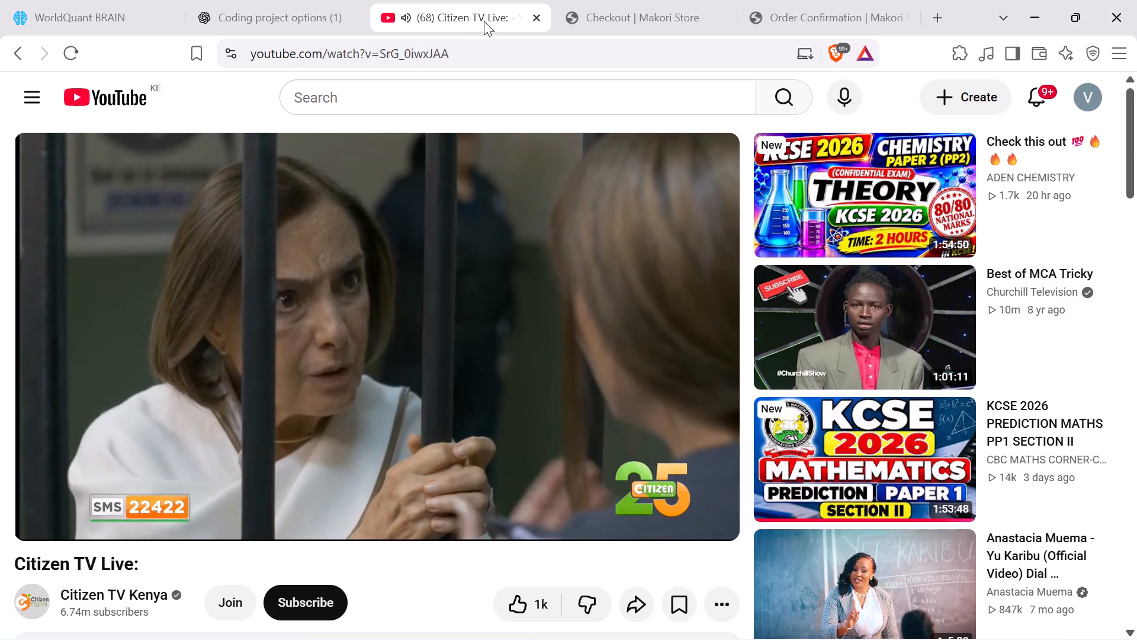
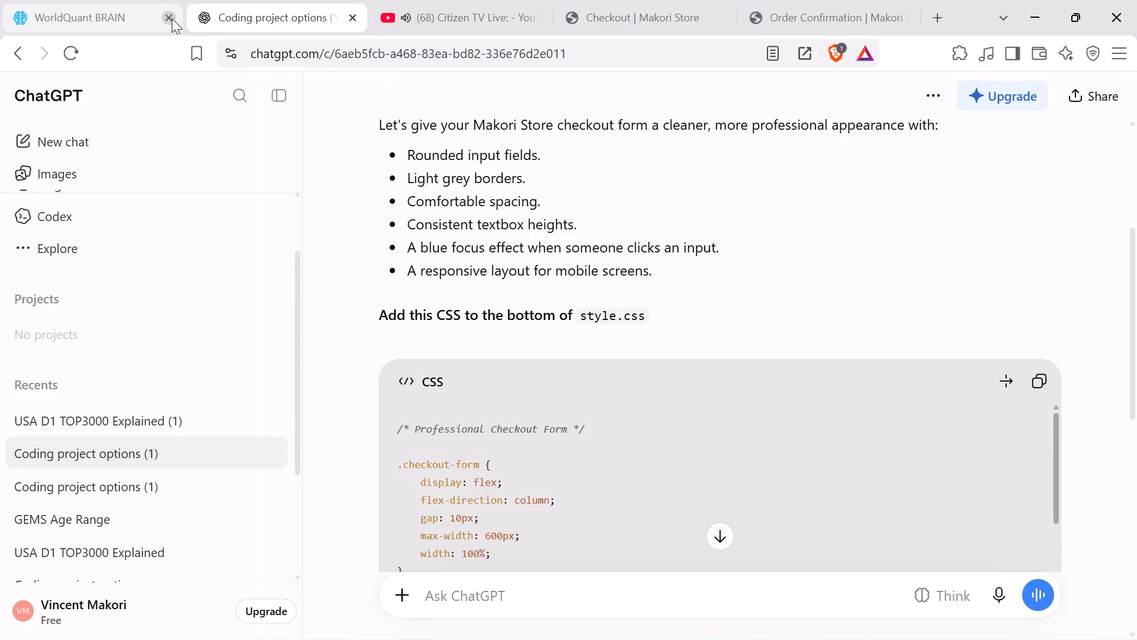
Switch back to WorldQuant BRAIN and open a new blank simulation, placing the cursor in its empty code editor.
left_click(105, 12)
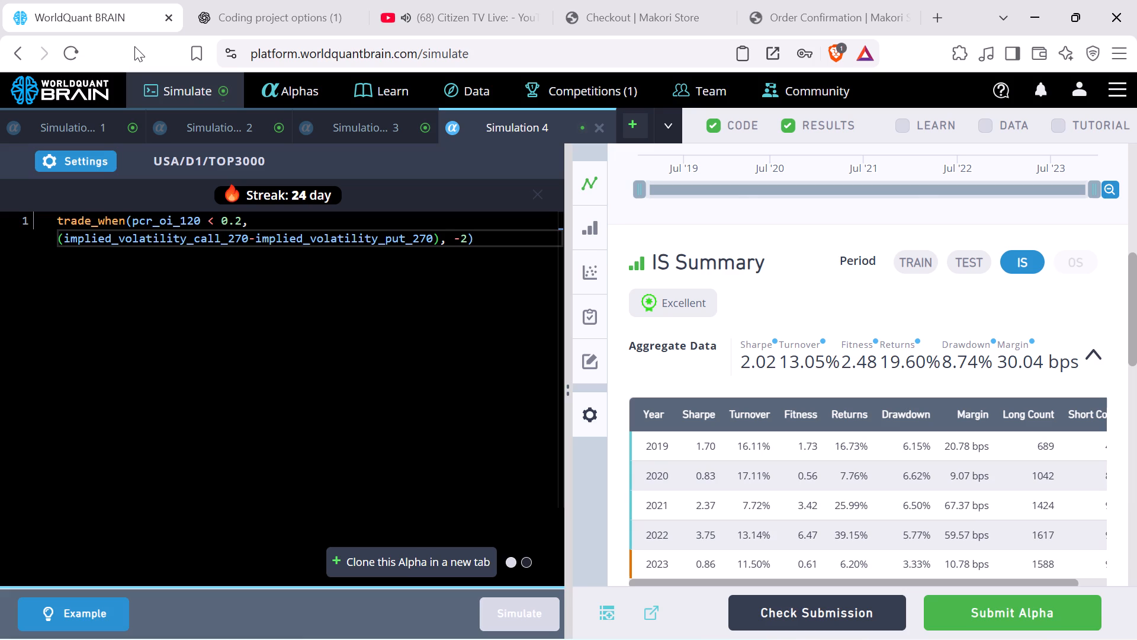
scroll(0, 633, "up", 1)
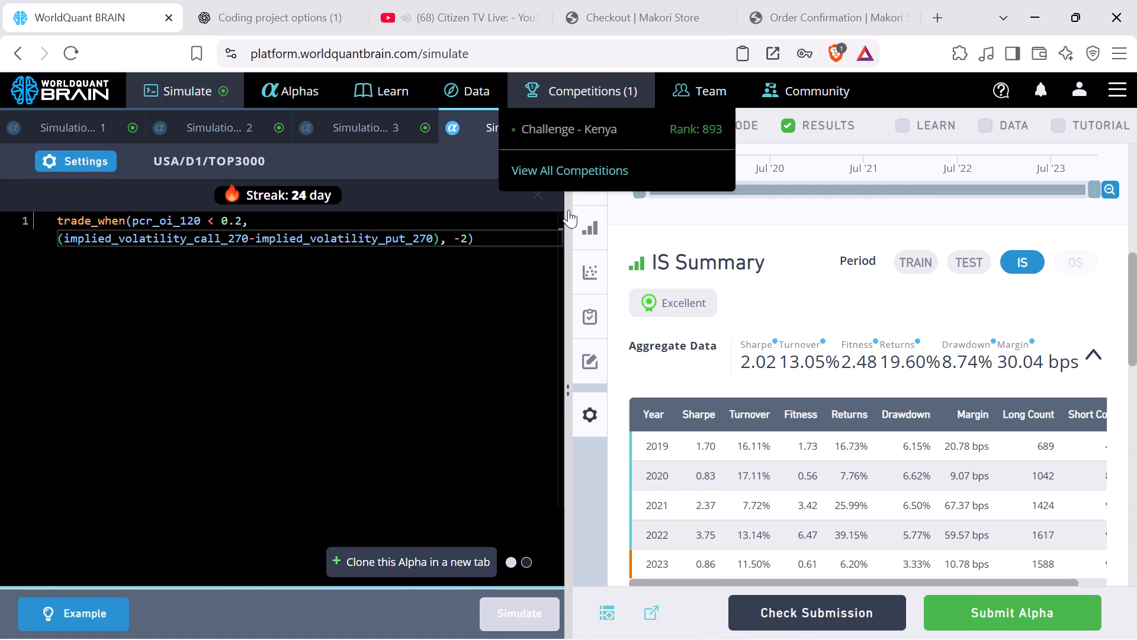
left_click(635, 125)
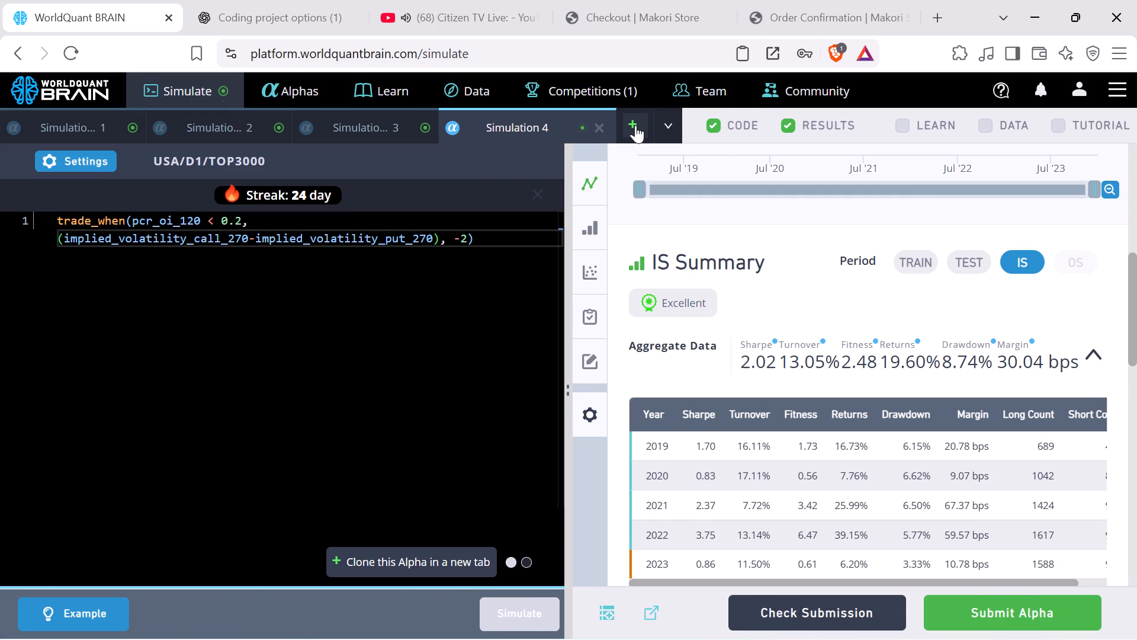
left_click(311, 284)
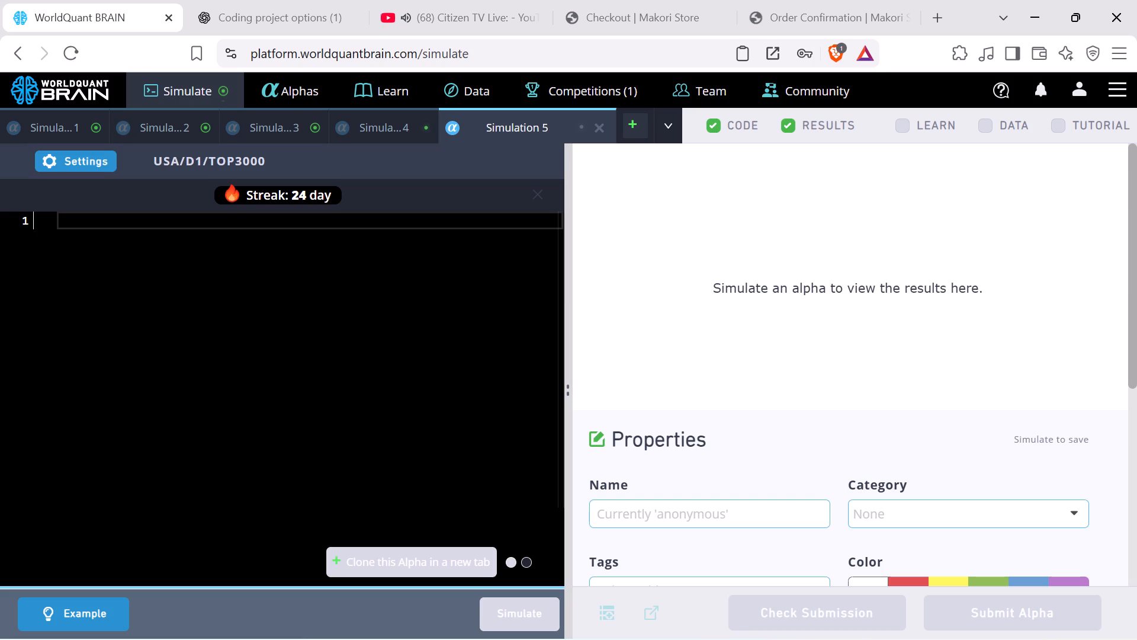
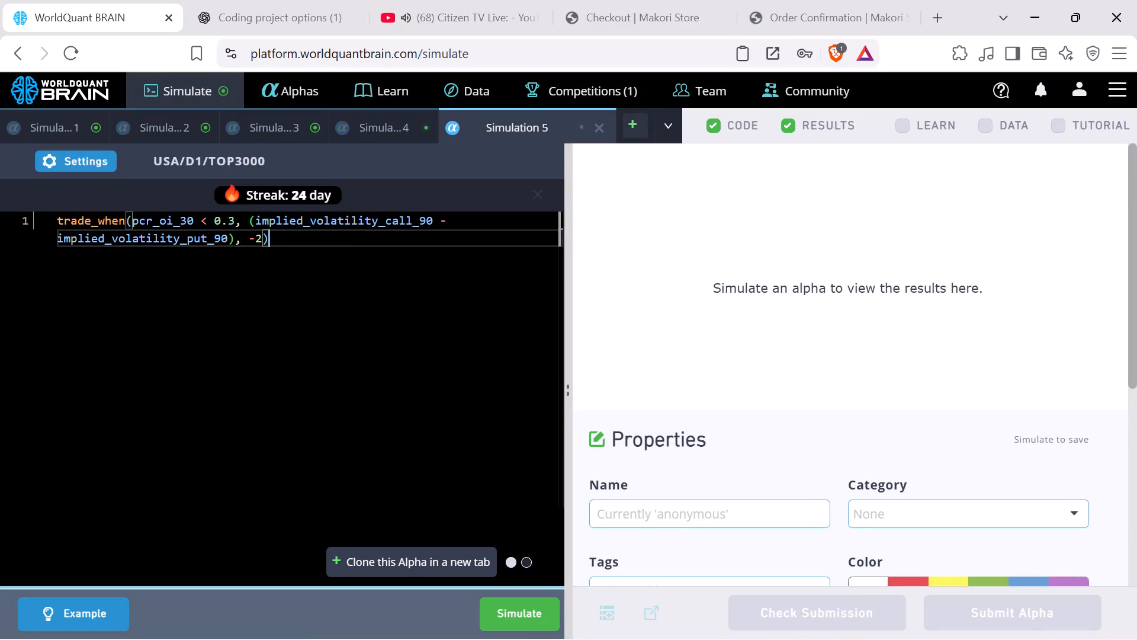
Set Simulation 5's neutralization to Industry, apply the settings and simulate the pcr_oi_30 alpha.
left_click(100, 163)
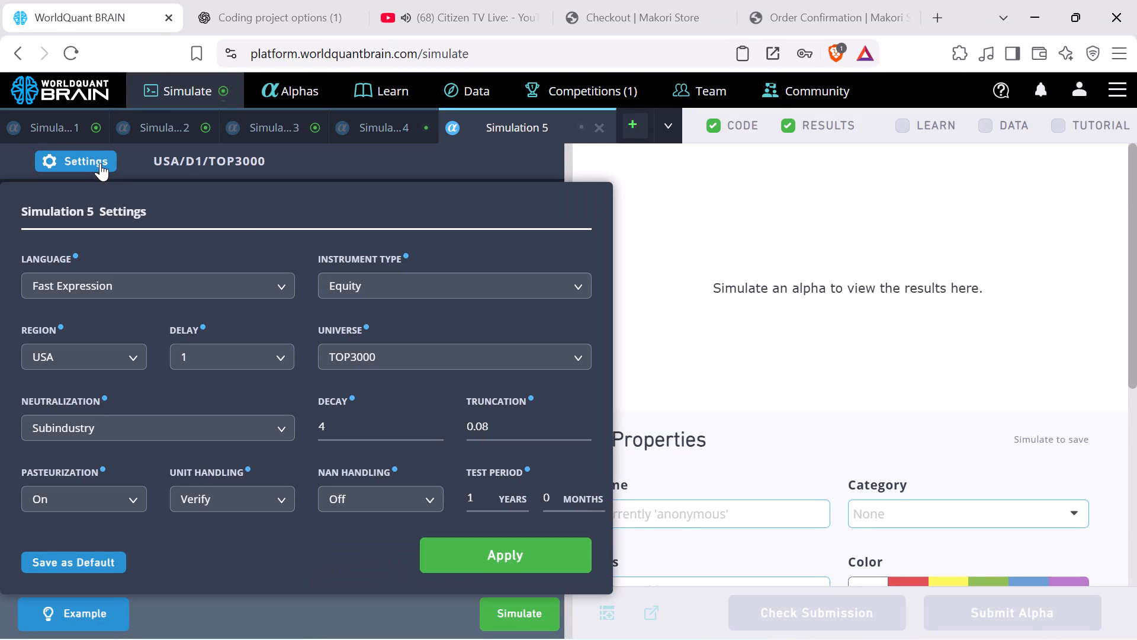
left_click(248, 430)
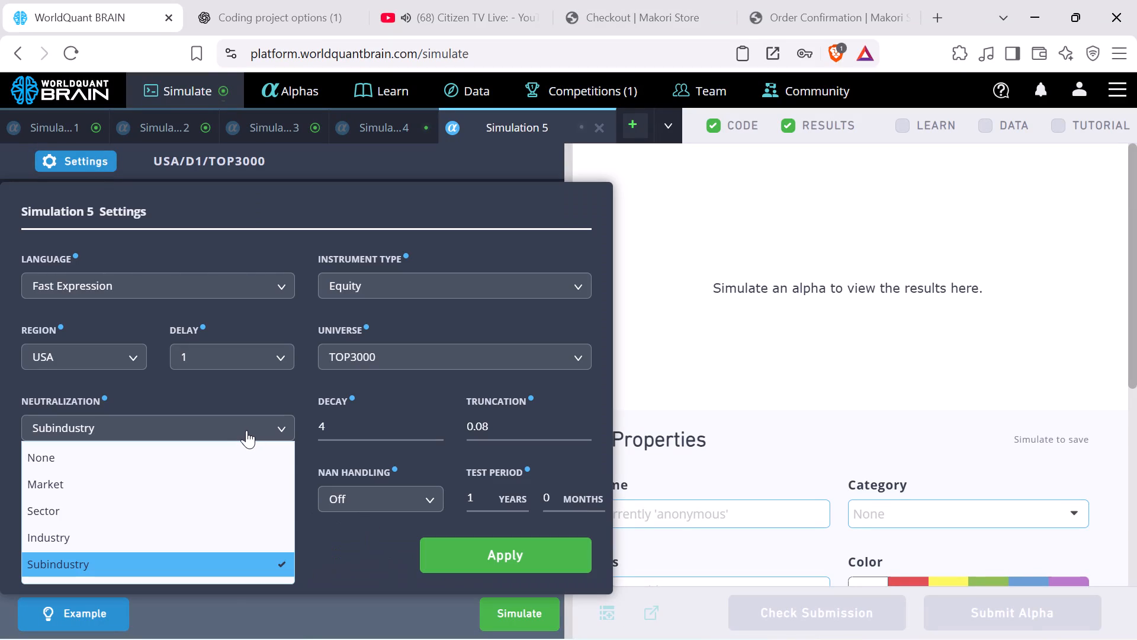
left_click(219, 540)
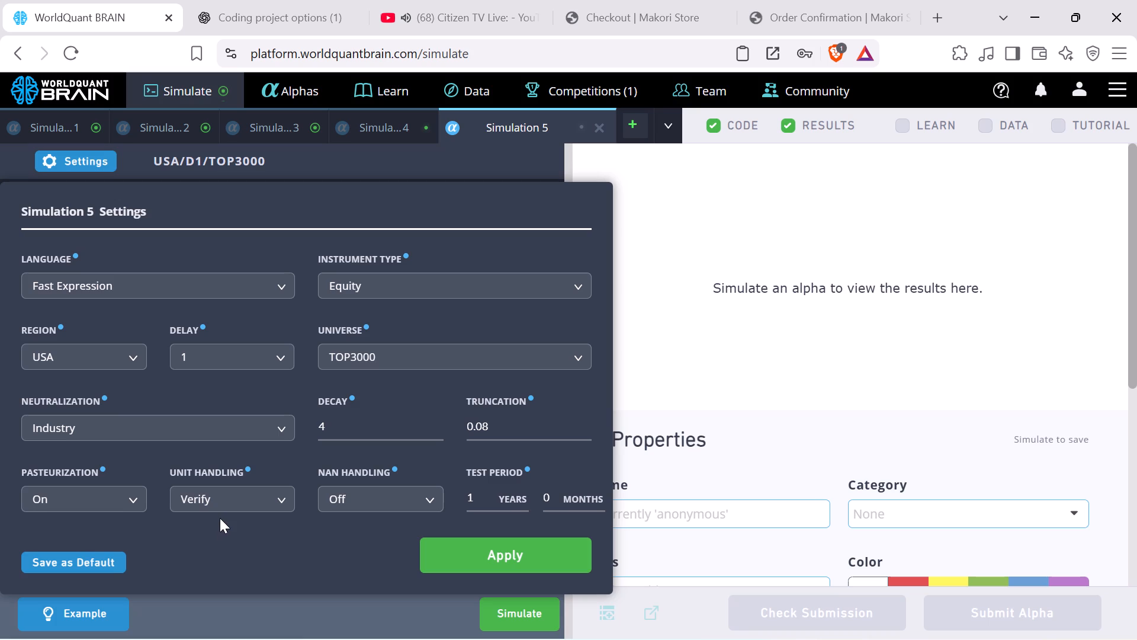
left_click(485, 555)
left_click(515, 620)
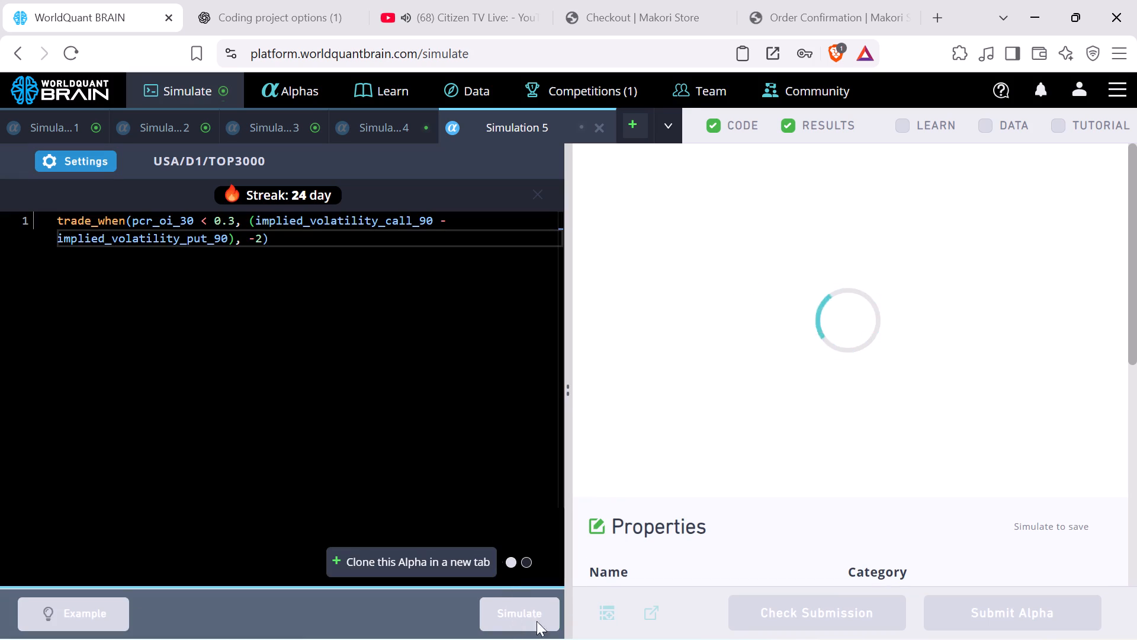
Browse the unsubmitted alphas from page 1 through page 6, comparing their Sharpe and returns, and return to page 1.
left_click(295, 82)
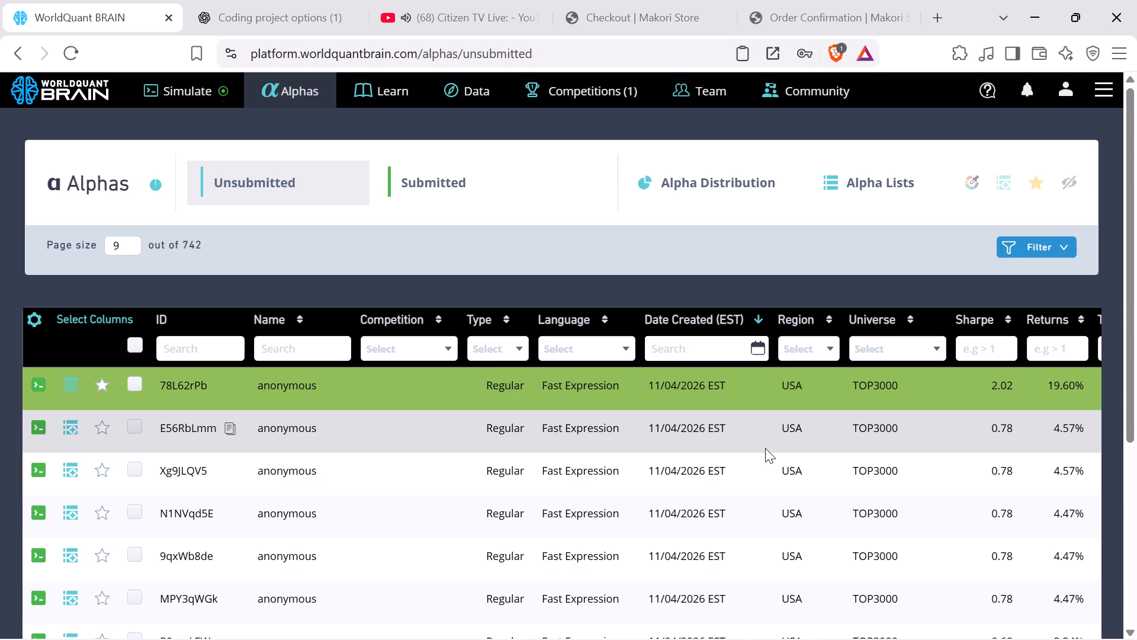
scroll(888, 495, "down", 3)
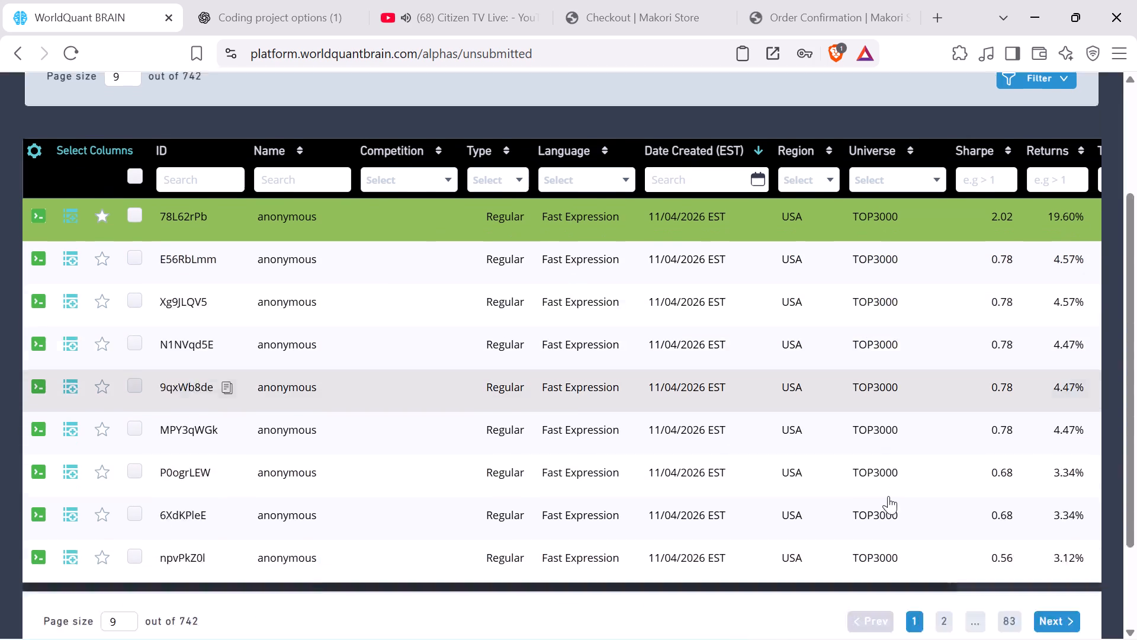
scroll(888, 496, "down", 1)
scroll(888, 495, "up", 1)
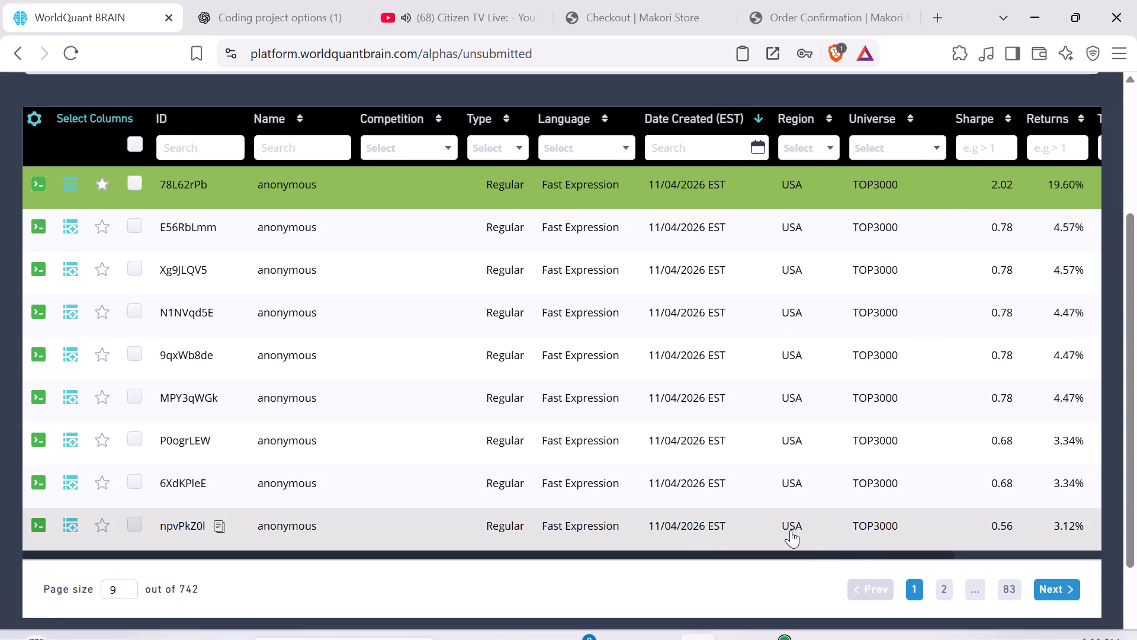
left_click(939, 587)
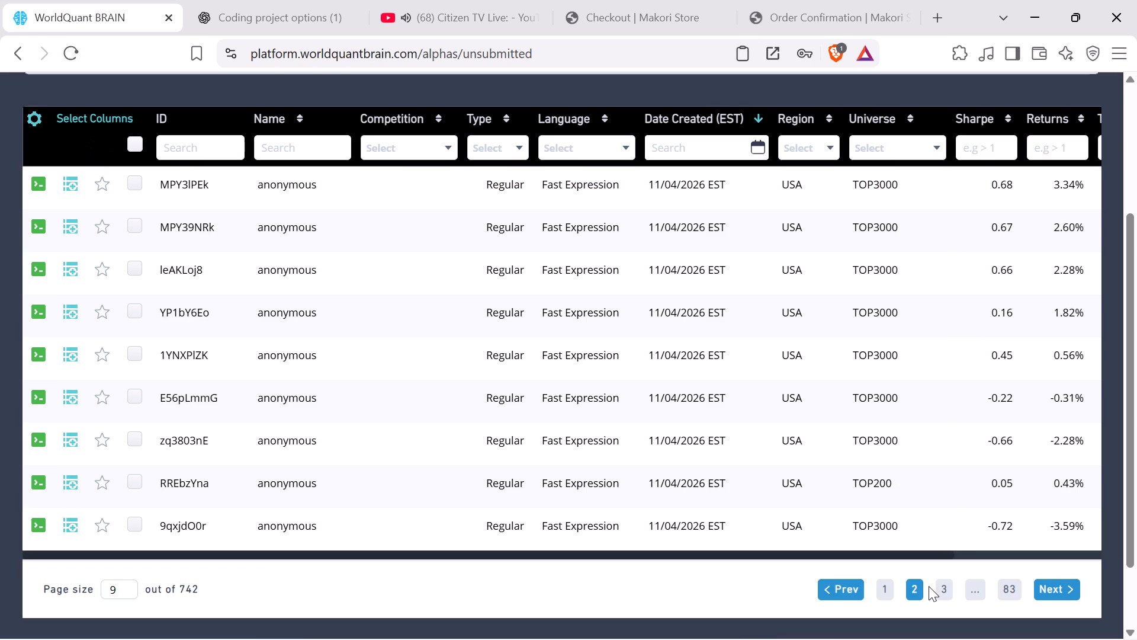
left_click(929, 585)
left_click(948, 585)
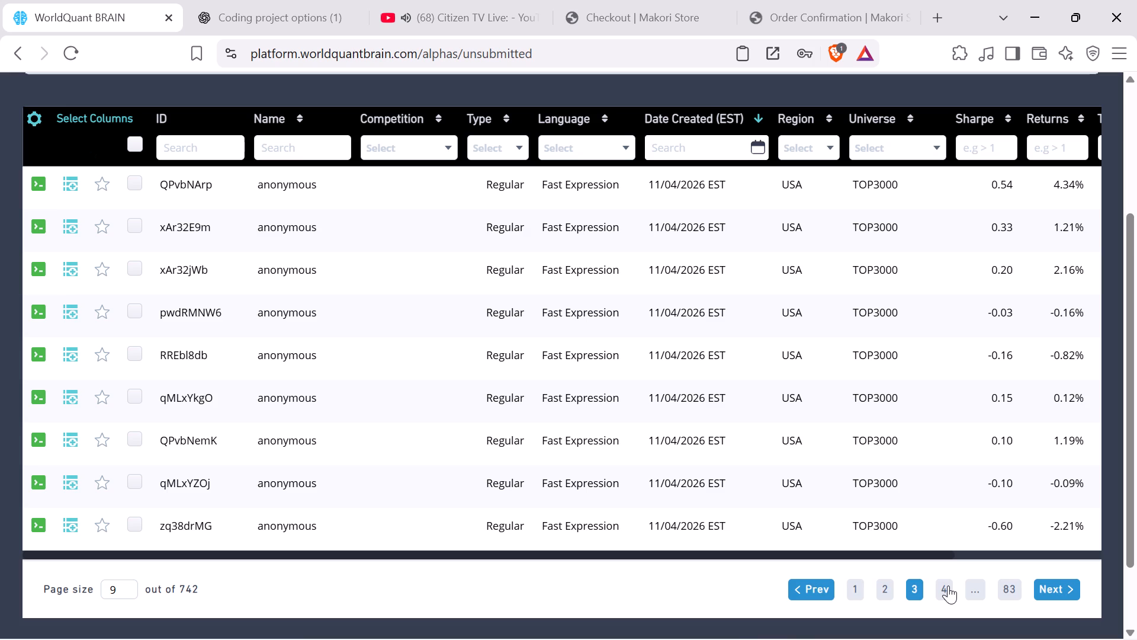
left_click(948, 585)
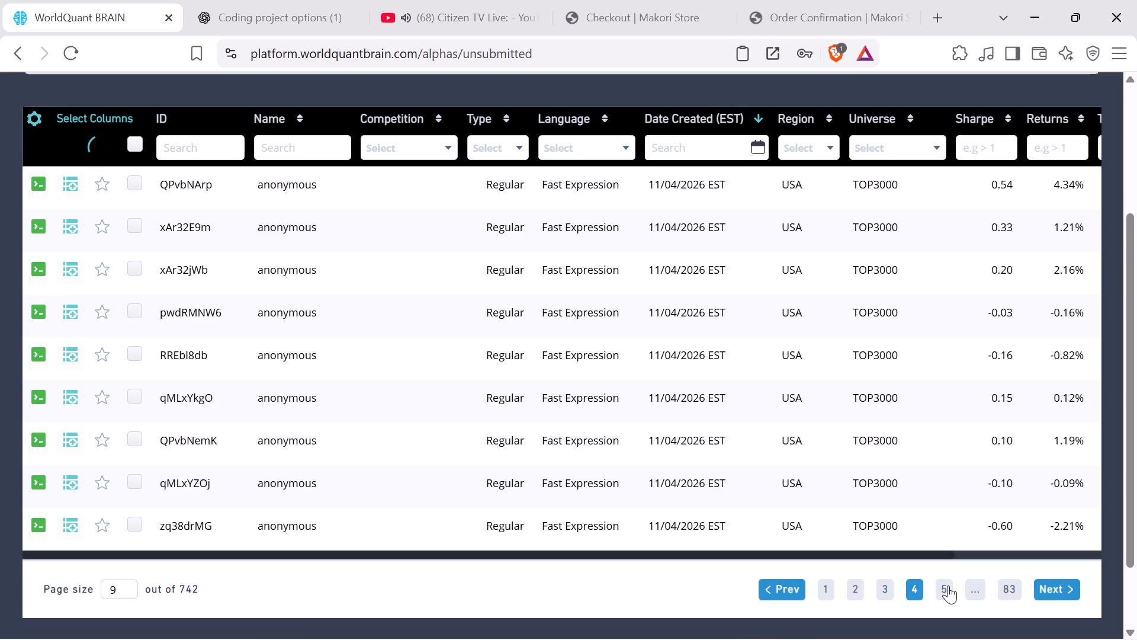
left_click(948, 585)
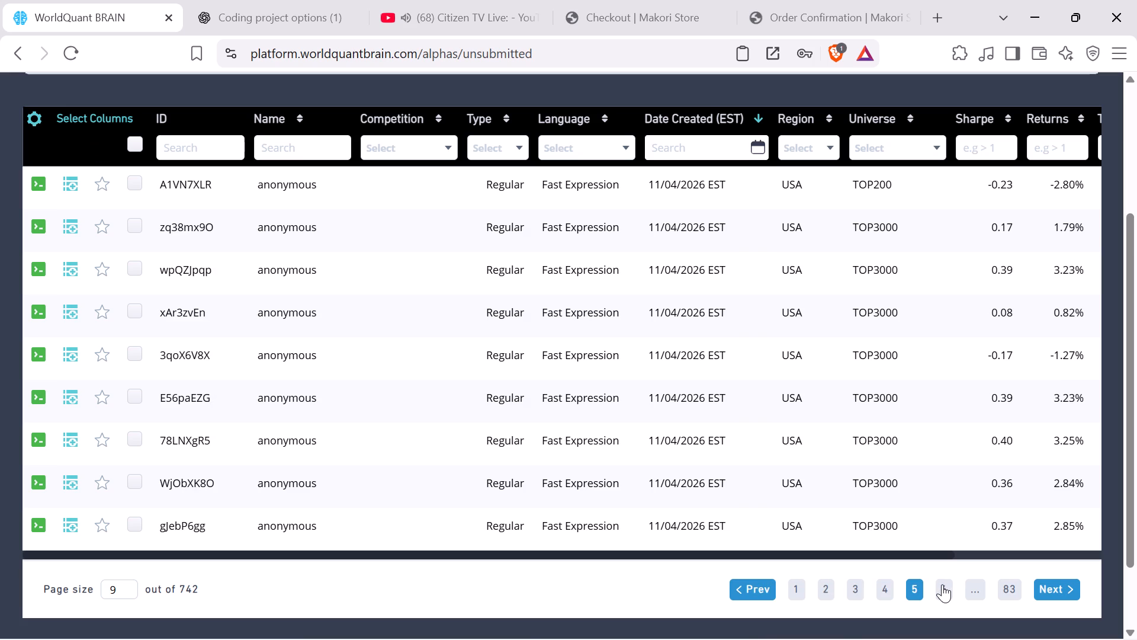
left_click(942, 584)
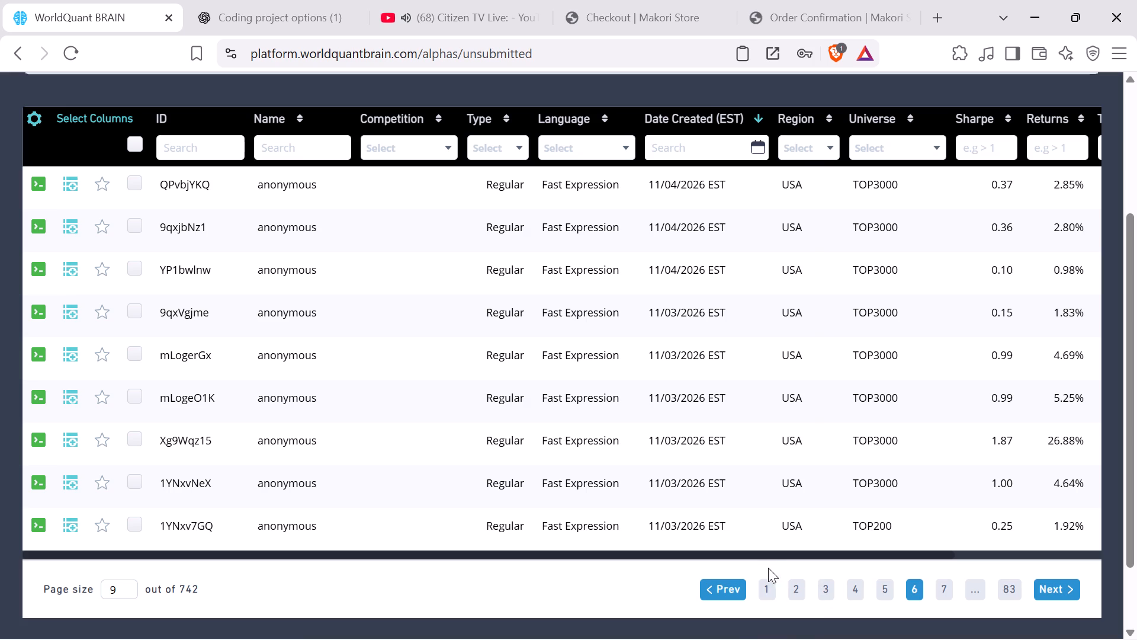
left_click(766, 583)
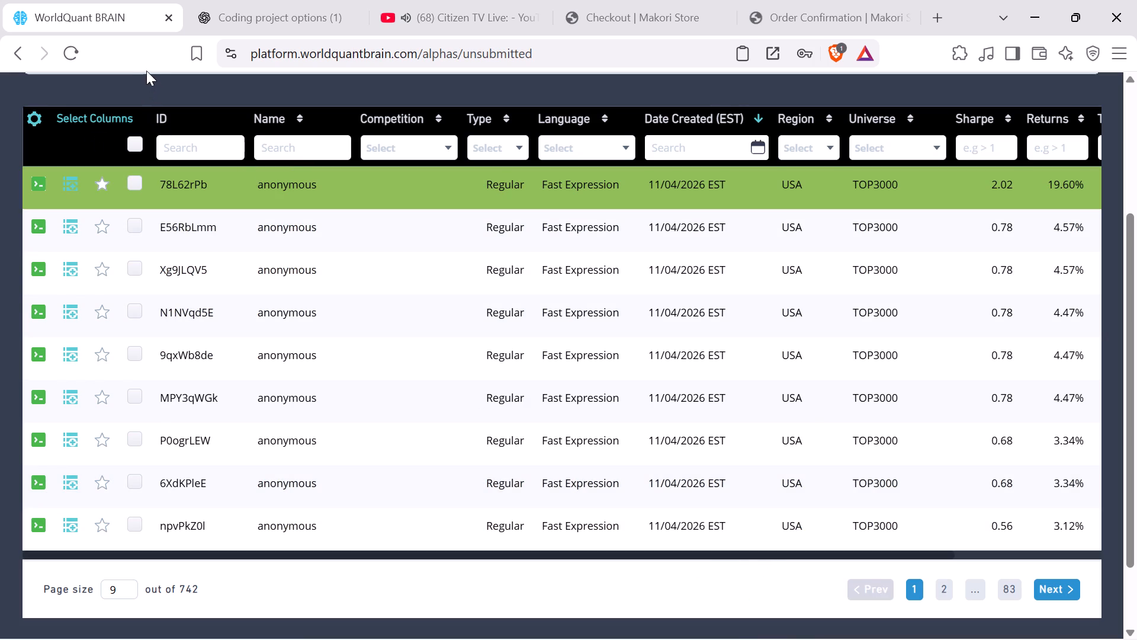
scroll(169, 149, "up", 3)
Return to Simulation 5, reveal its test period, and review the IS-period summary and the IS testing status.
left_click(168, 93)
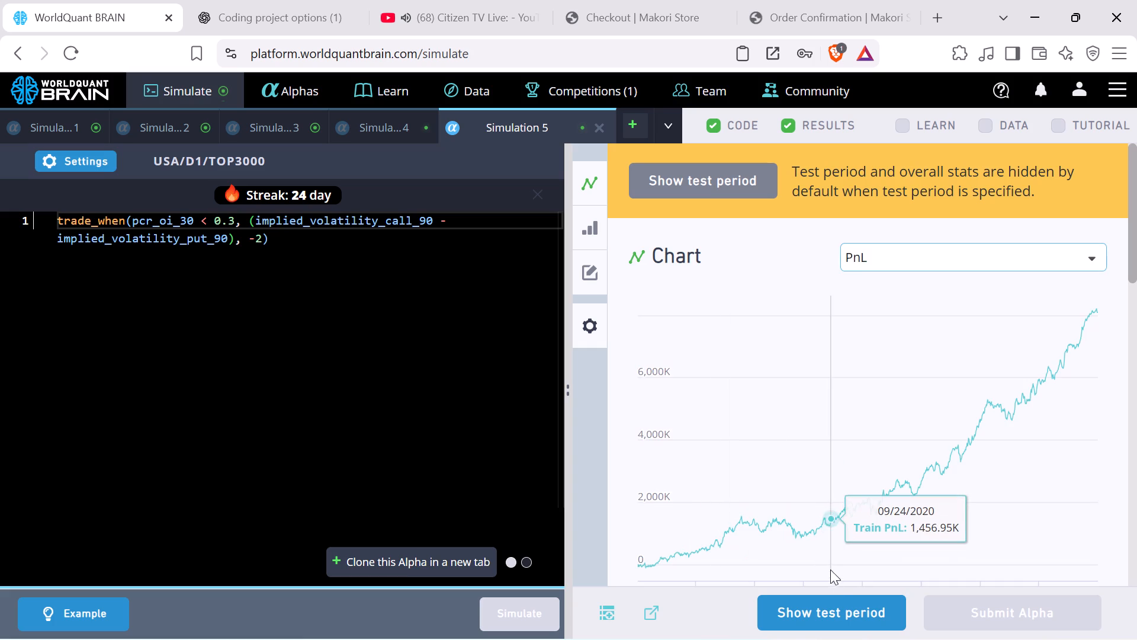
left_click(832, 599)
scroll(835, 546, "down", 4)
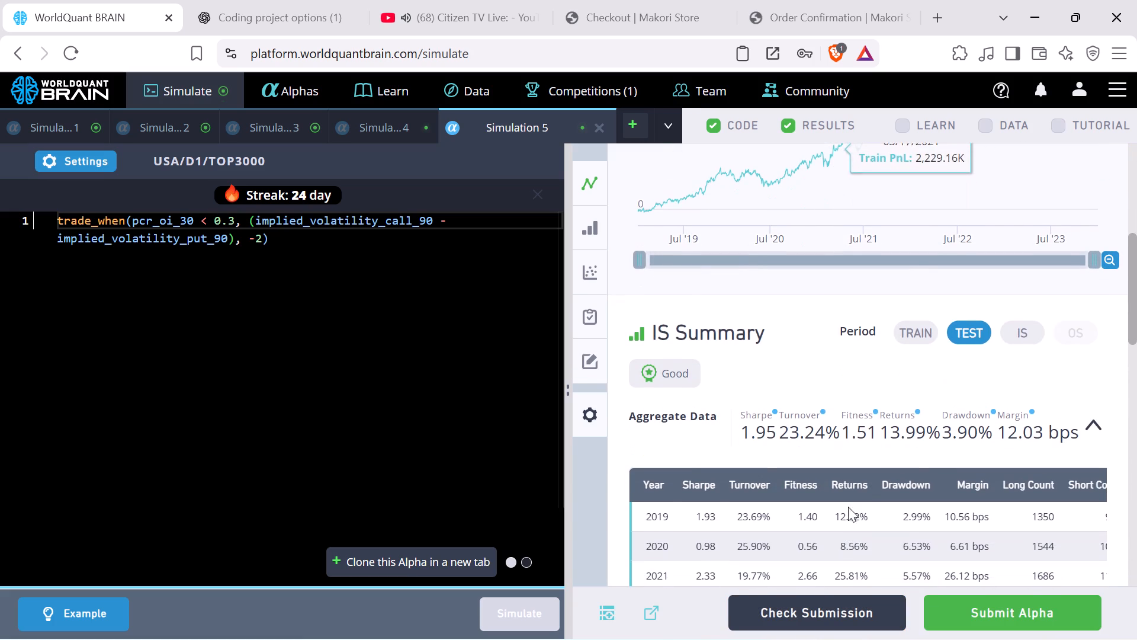
left_click(1012, 341)
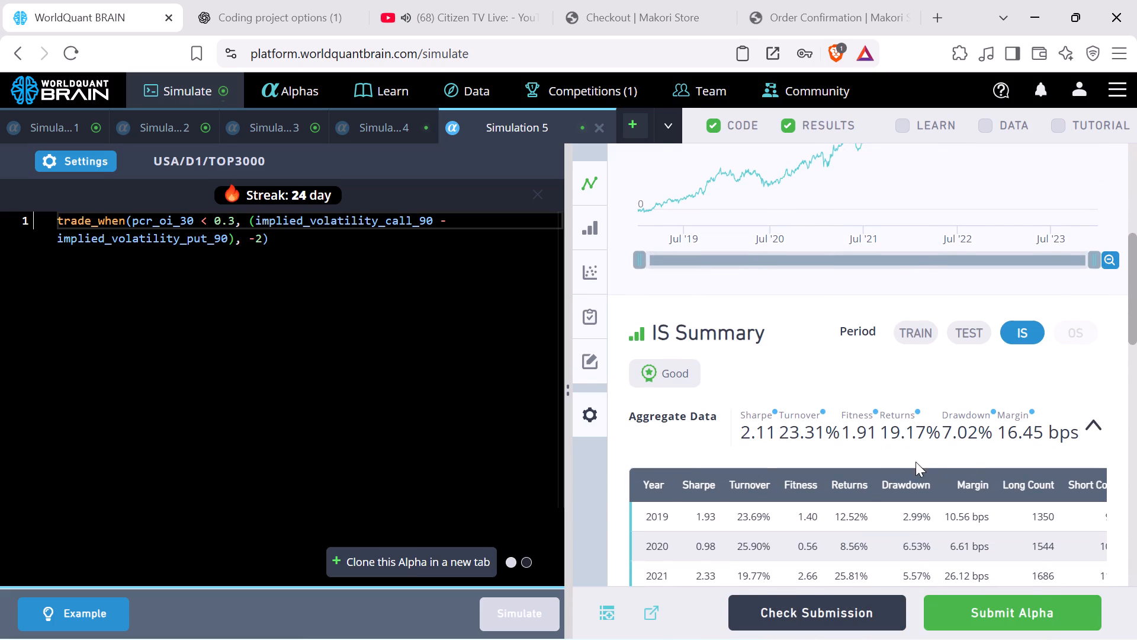
scroll(929, 465, "down", 7)
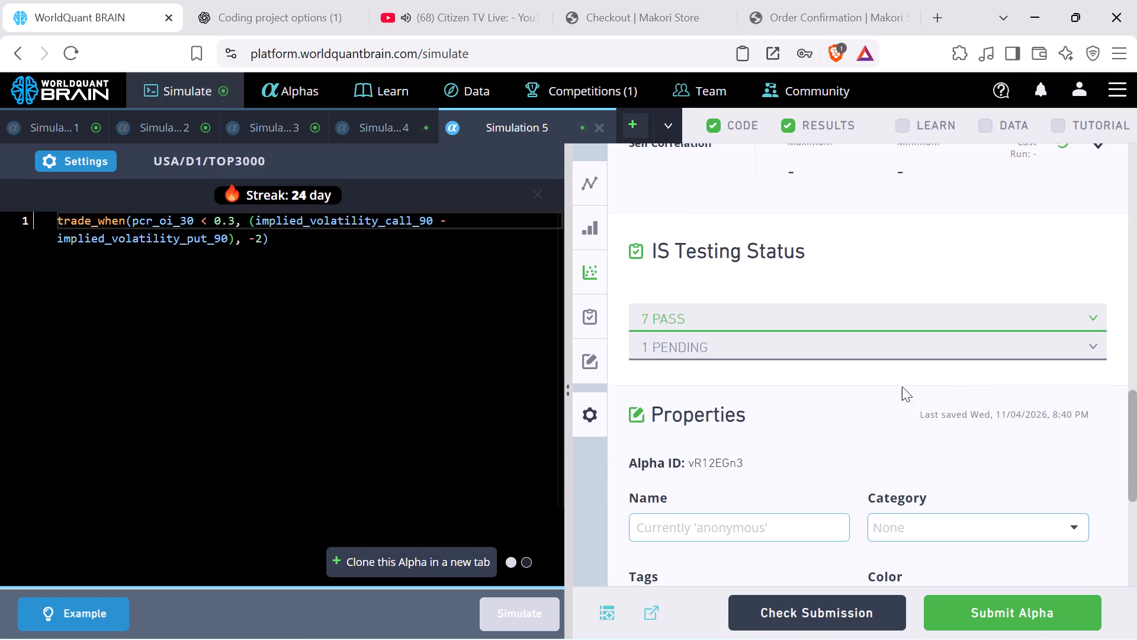
Run the submission check on the Simulation 5 alpha and review its testing status and IS summary.
left_click(871, 605)
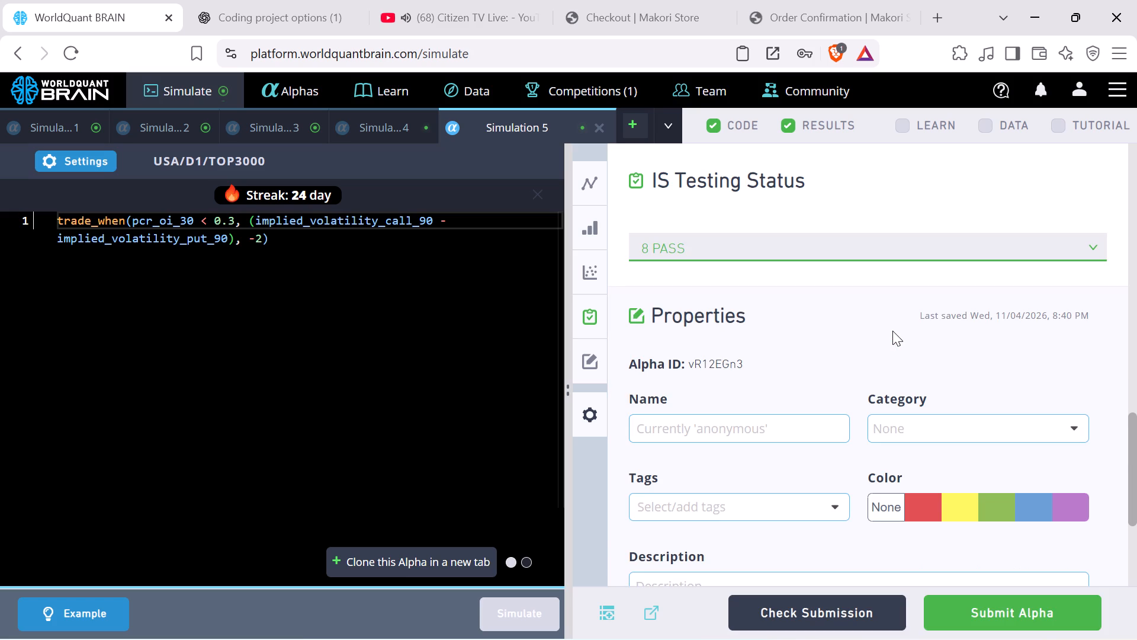
scroll(895, 333, "up", 1)
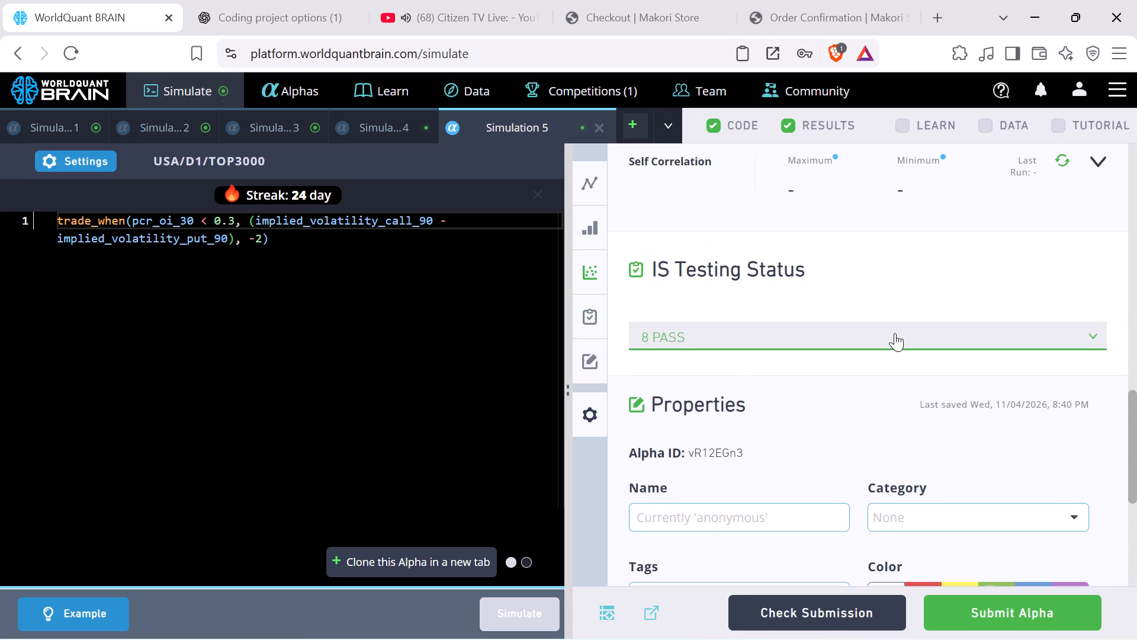
scroll(895, 333, "up", 6)
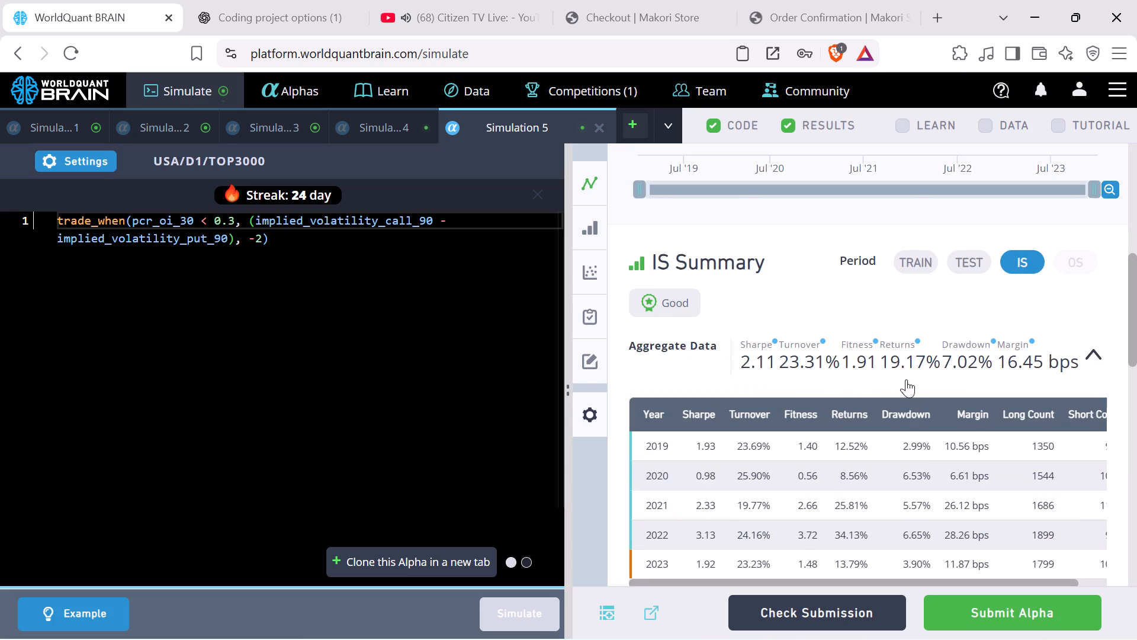
Assign the green color to the Simulation 5 alpha in its properties.
scroll(967, 357, "down", 8)
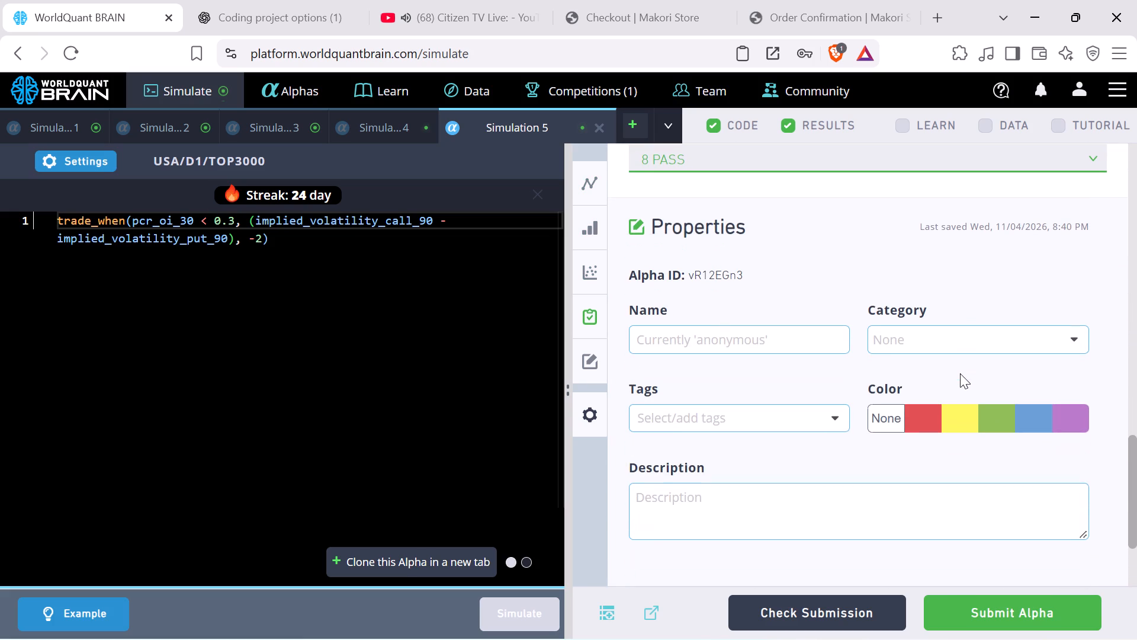
left_click(994, 414)
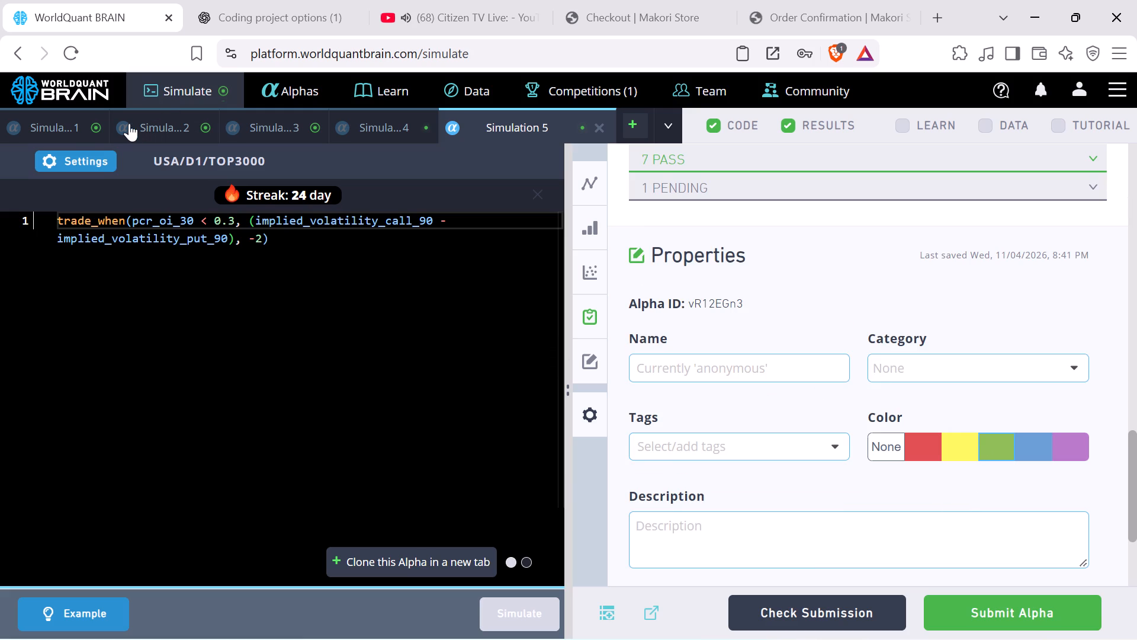
Close Simulation 1, Simulation 2 and Simulation 3, keeping the two implied volatility simulations open.
left_click(57, 131)
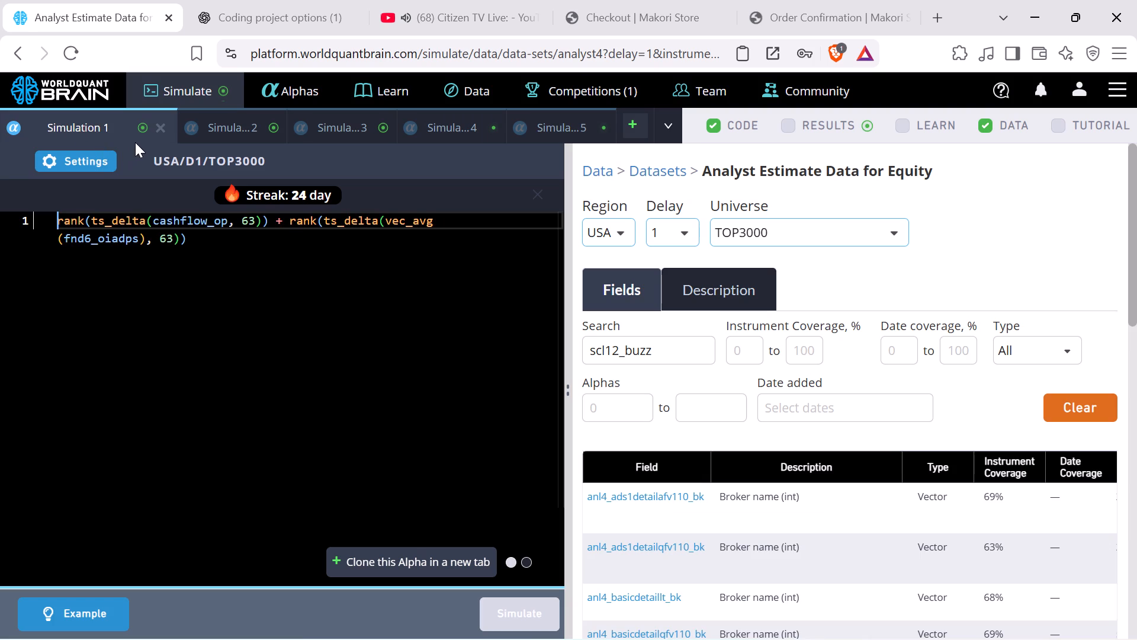
left_click(163, 133)
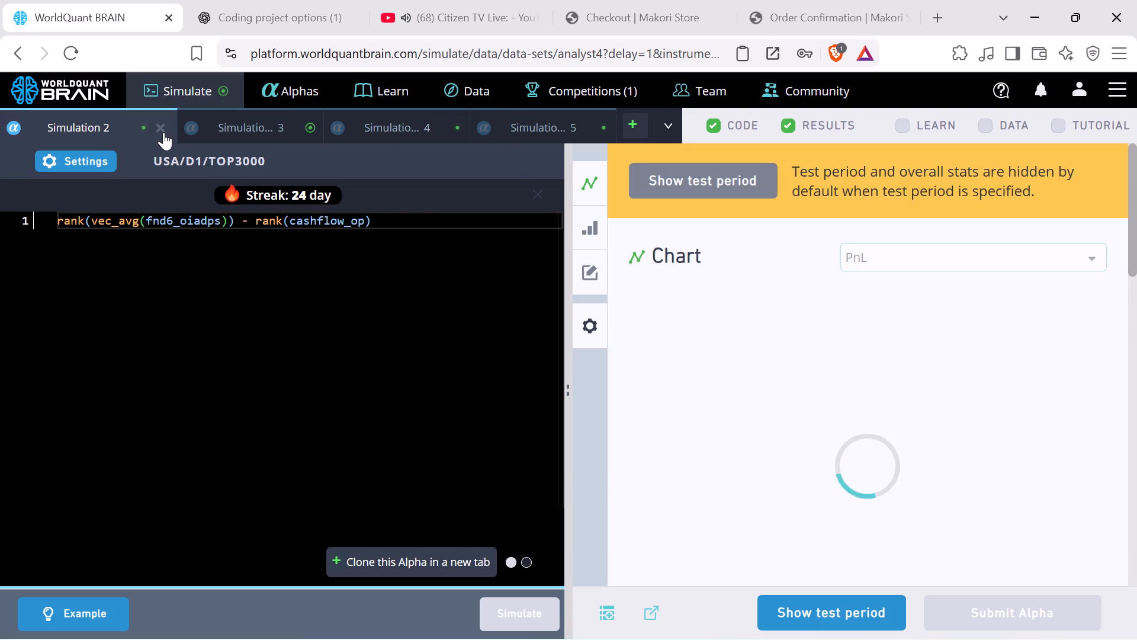
left_click(163, 132)
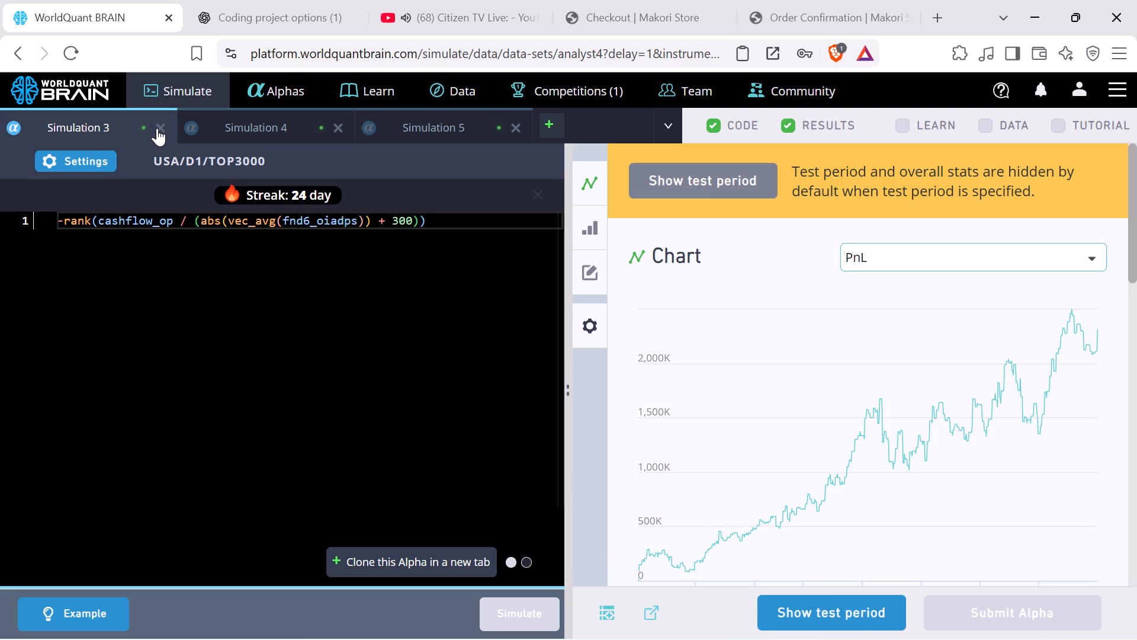
left_click(157, 128)
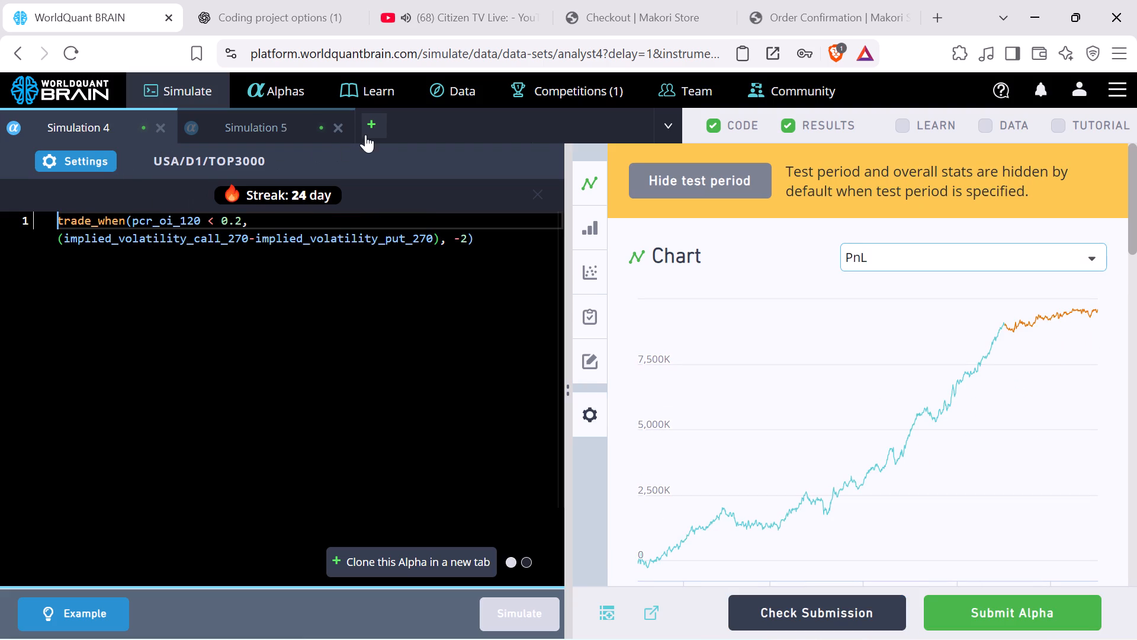
Open a new blank simulation alongside Simulation 4 and Simulation 5.
left_click(370, 126)
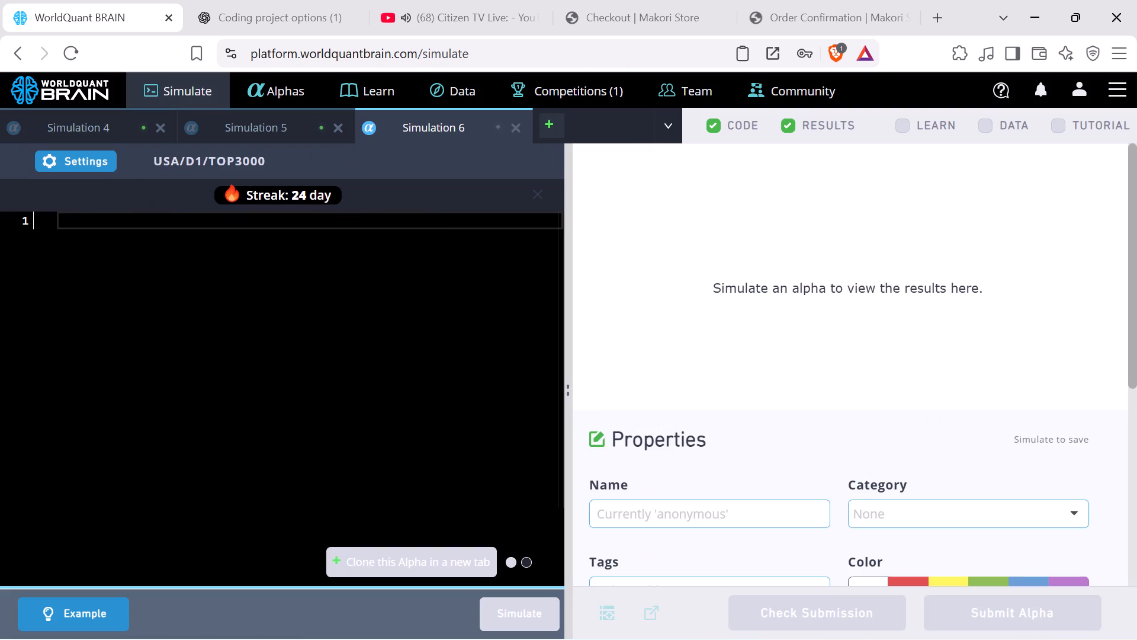
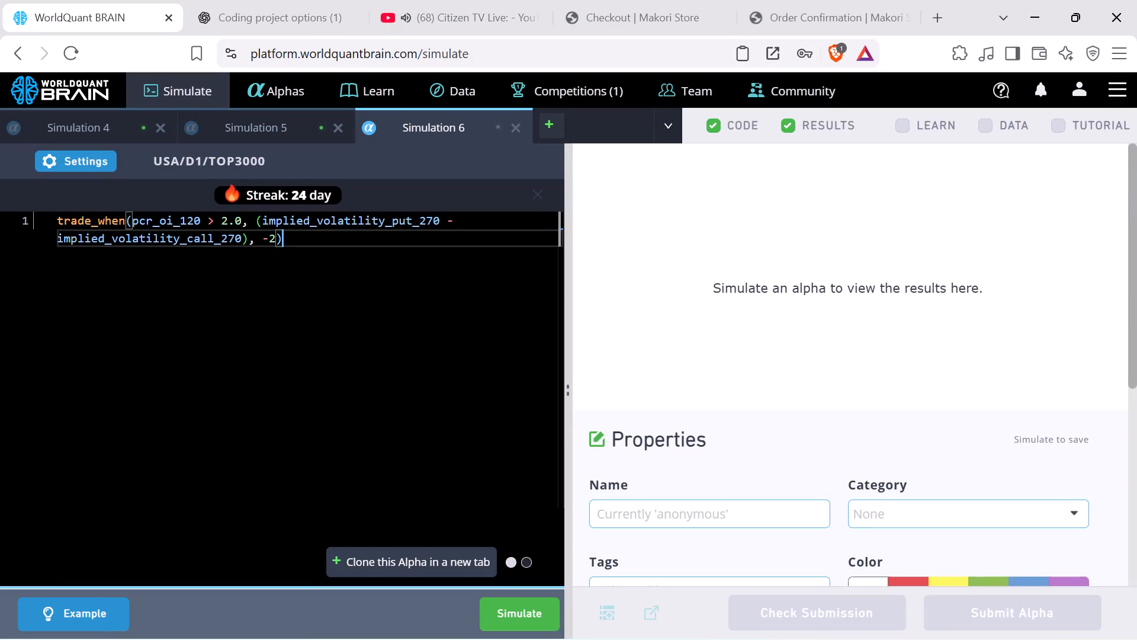
Set Simulation 6's neutralization to Industry, apply the settings, and simulate its put-minus-call 270 implied volatility alpha.
left_click(101, 158)
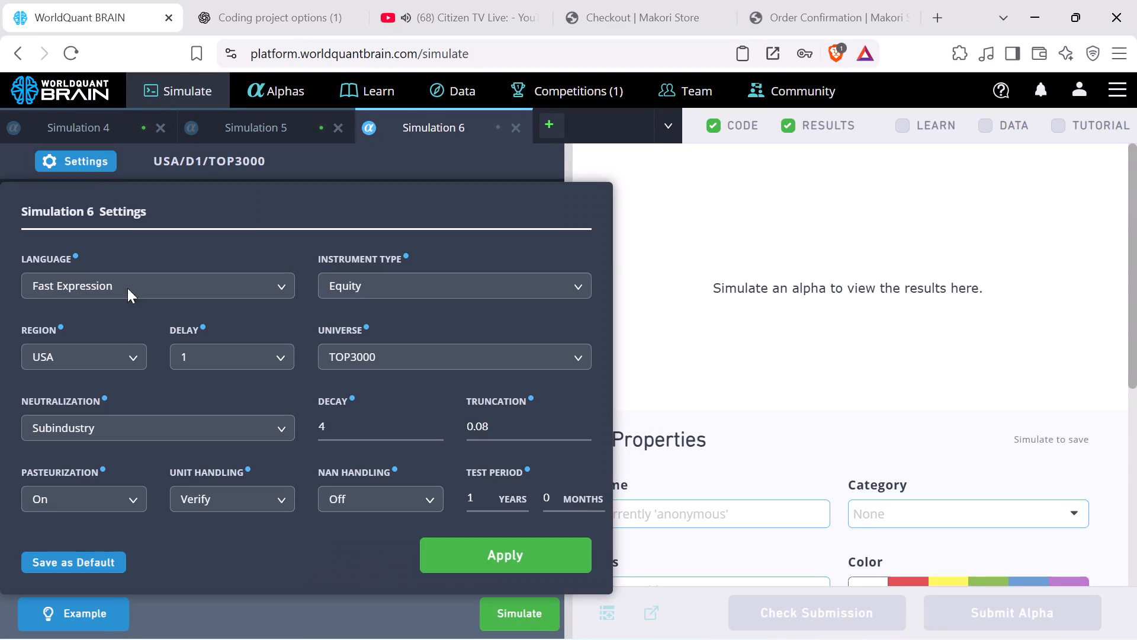
left_click(144, 432)
left_click(145, 529)
left_click(505, 553)
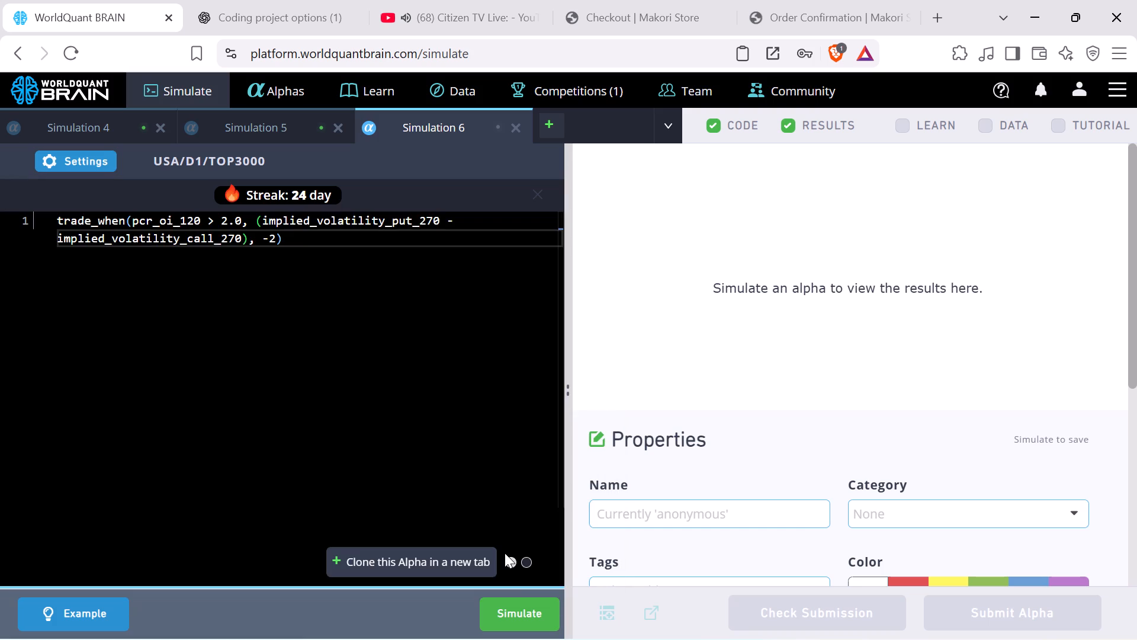
left_click(513, 606)
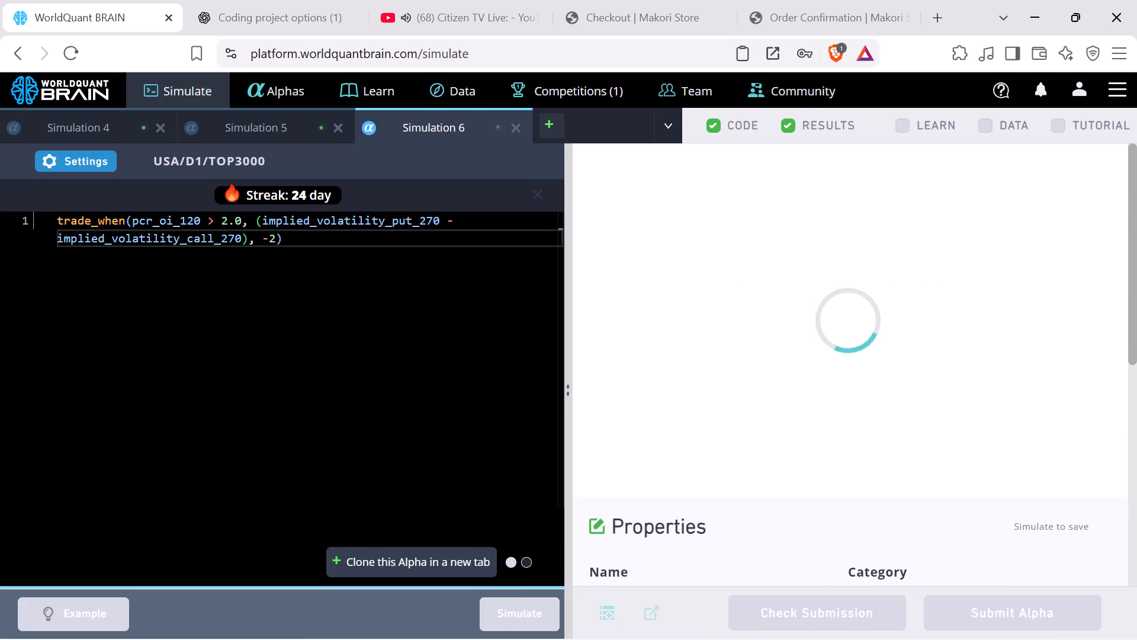
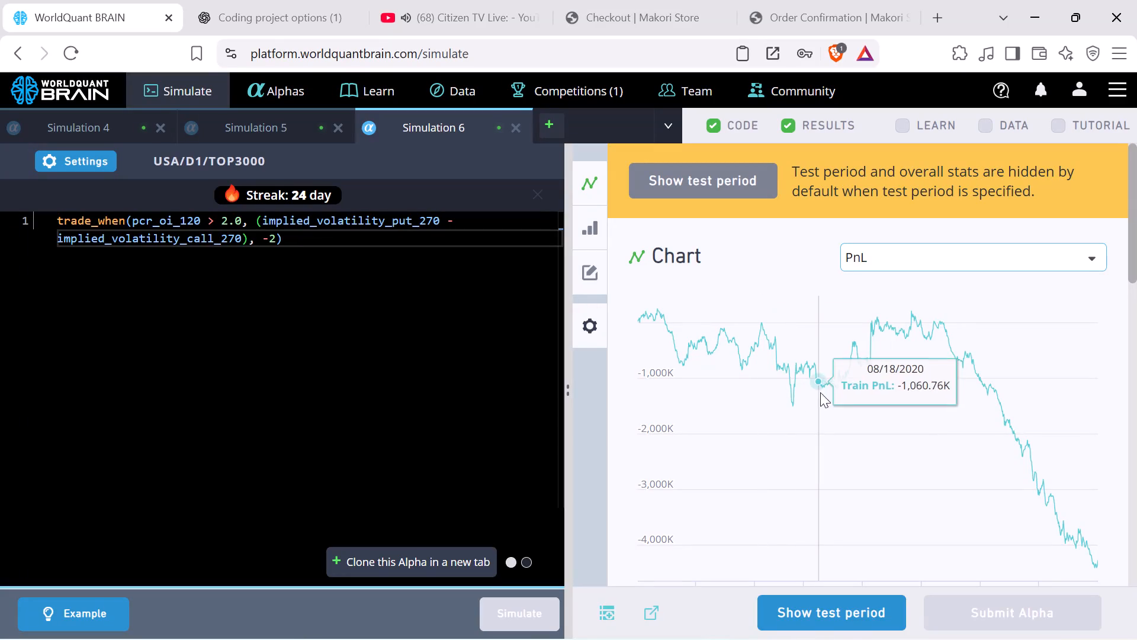
Reveal the test period for Simulation 6's results and view the IS Summary for the full IS period.
left_click(846, 603)
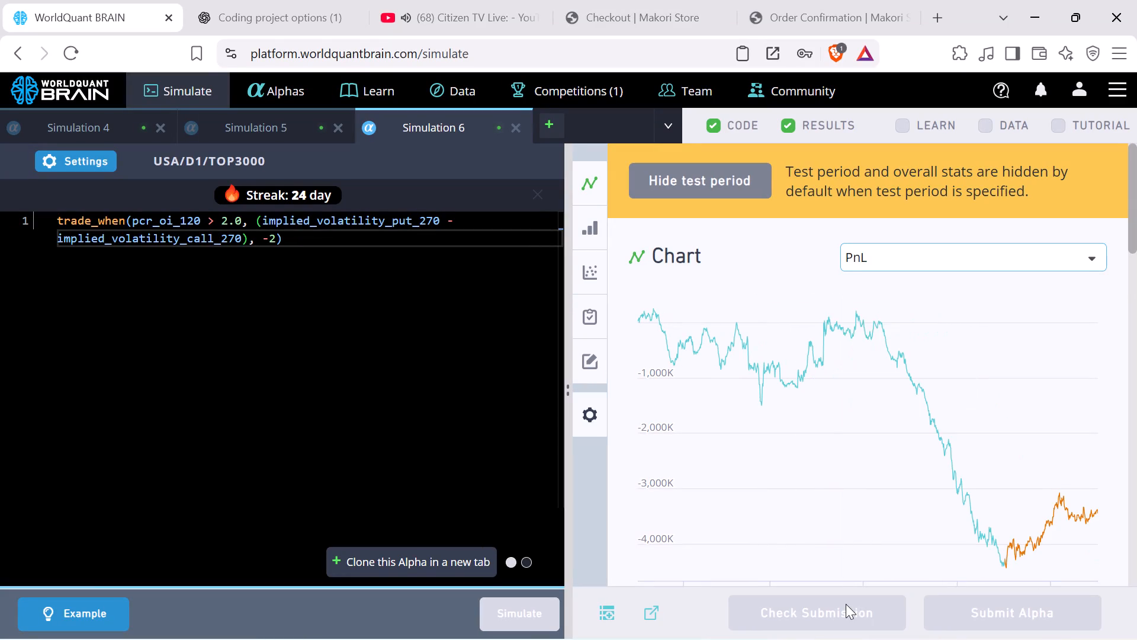
scroll(865, 440, "down", 3)
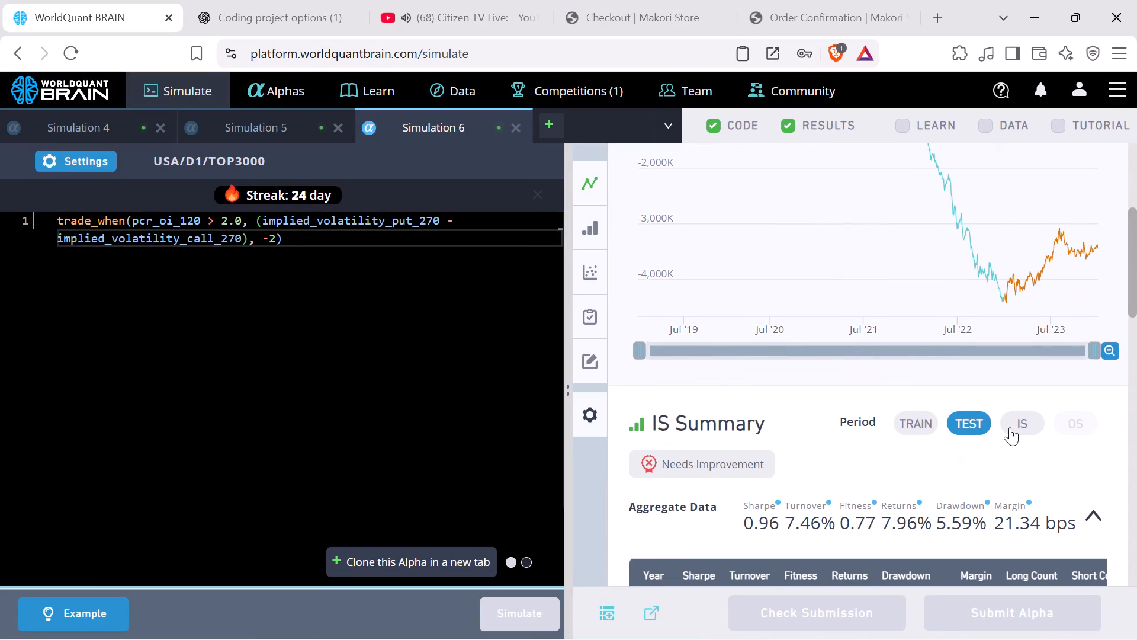
left_click(1017, 425)
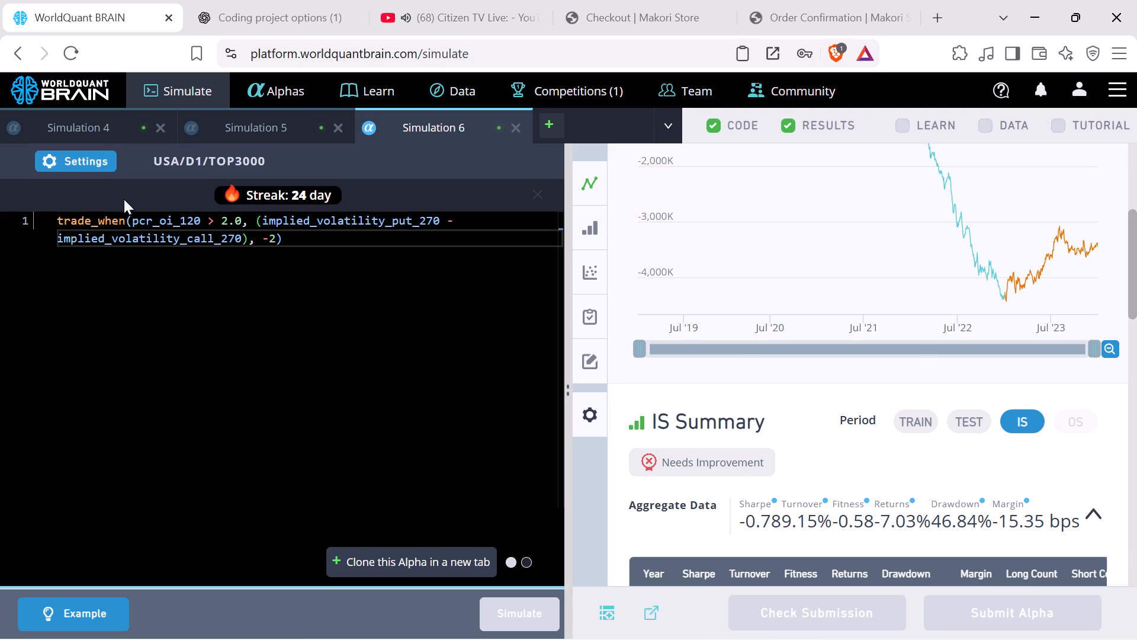
Set Simulation 6's neutralization to Subindustry, apply the settings, and simulate its put-minus-call 270 implied volatility alpha.
left_click(78, 165)
left_click(164, 427)
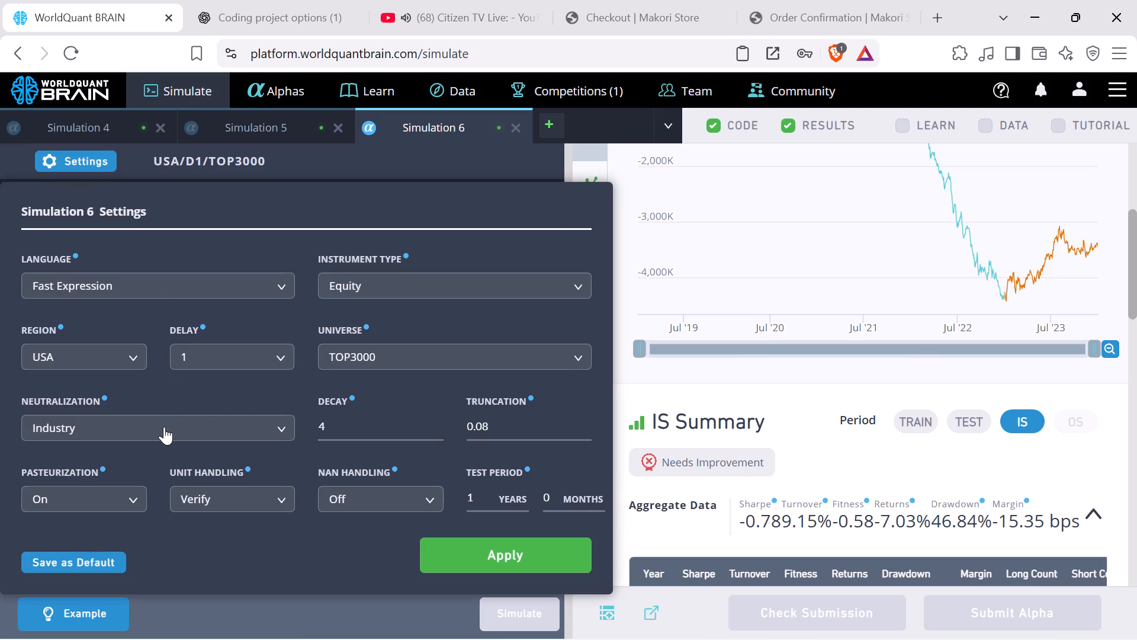
left_click(173, 556)
left_click(506, 555)
left_click(514, 600)
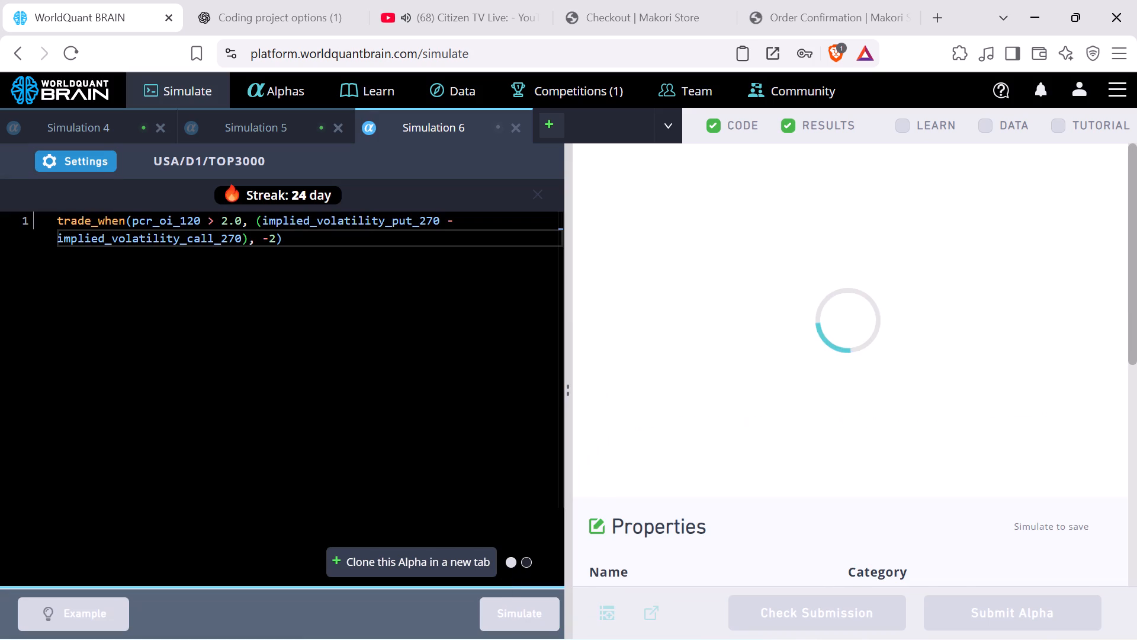
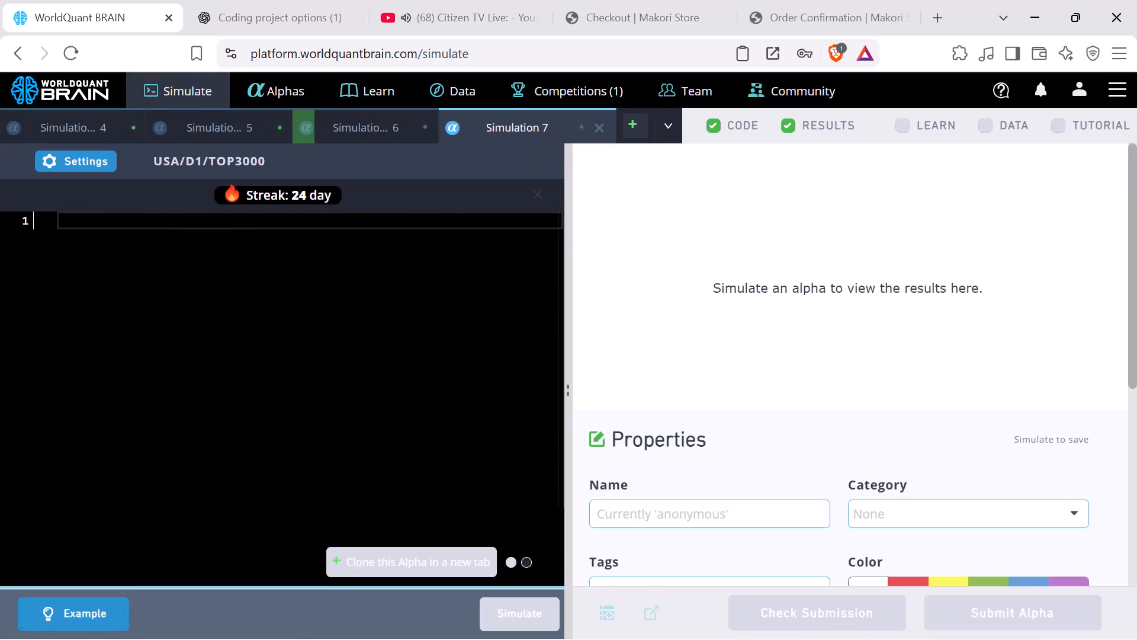
Paste the expression rank(implied_volatility_call_270 - implied_volatility_put_270) into Simulation 7.
right_click(291, 312)
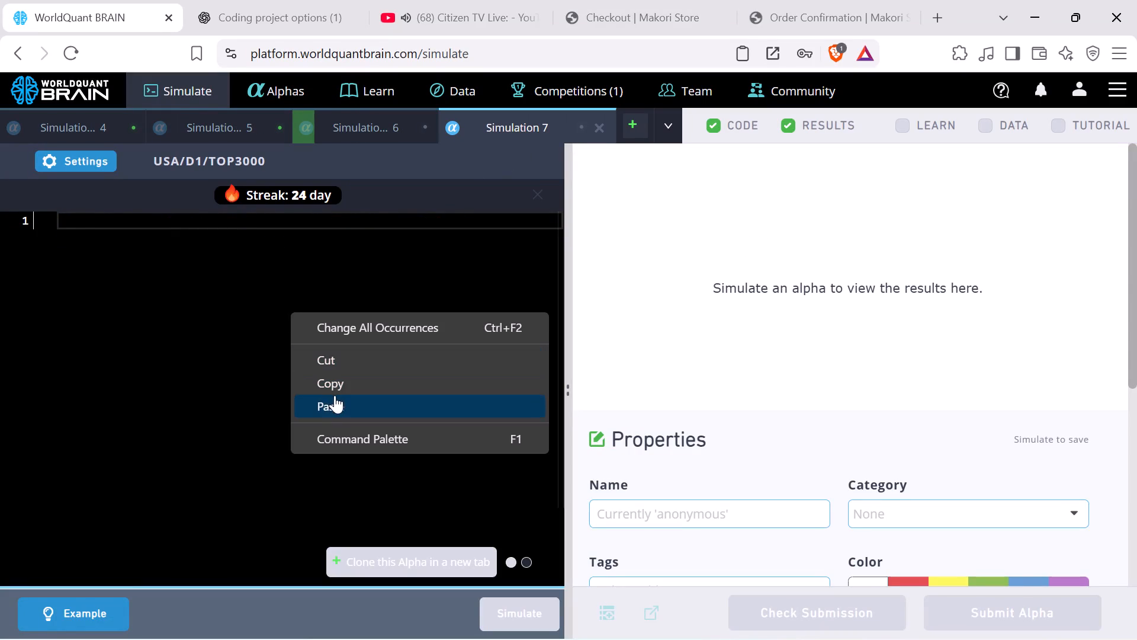
left_click(335, 395)
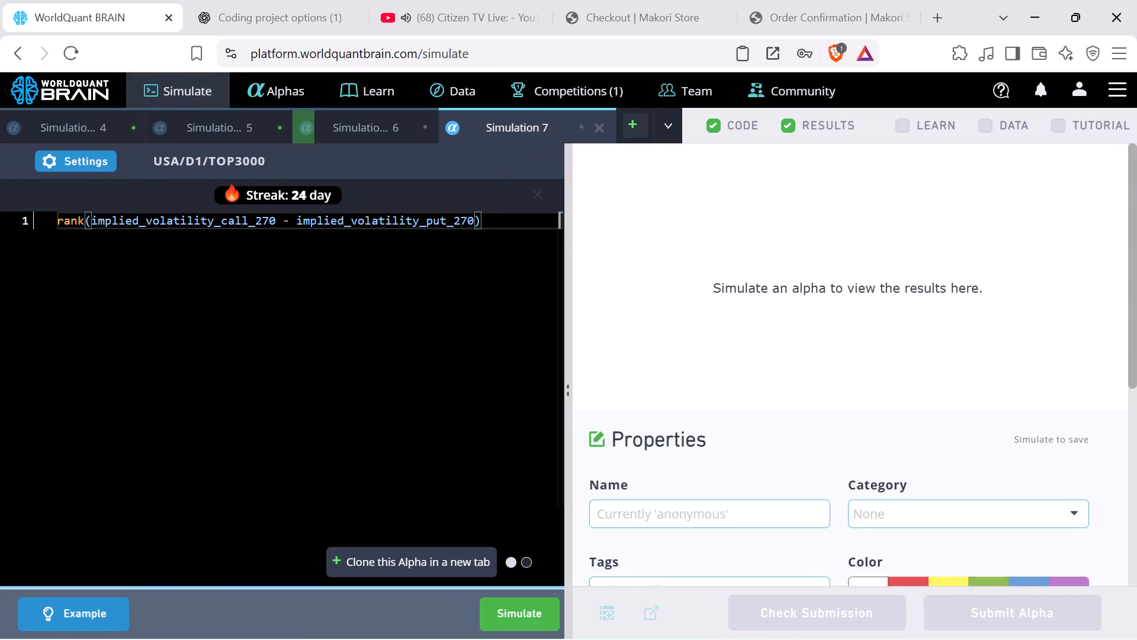
Set Simulation 7's decay to 14 and neutralization to Industry, apply the settings, and simulate the alpha.
left_click(89, 153)
left_click(146, 418)
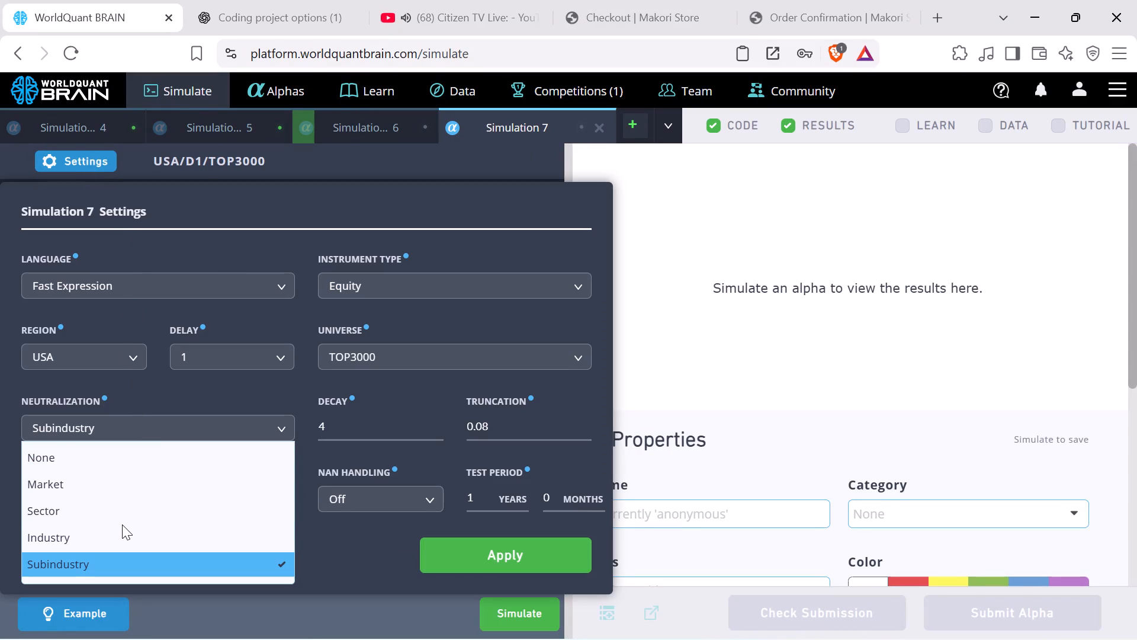
left_click(436, 420)
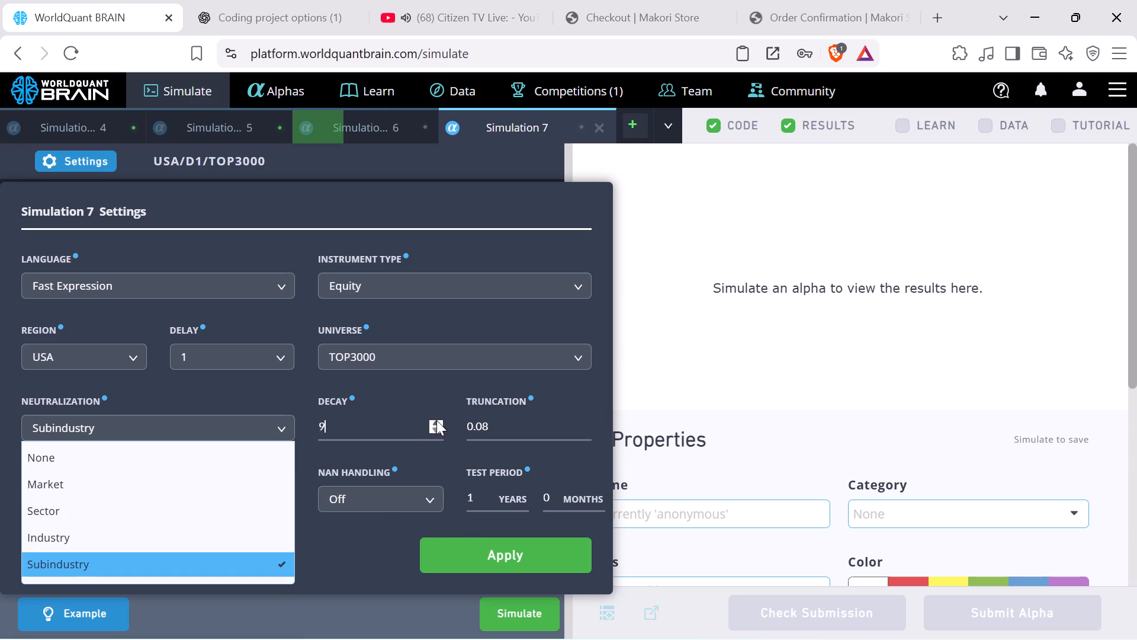
double_click(436, 420)
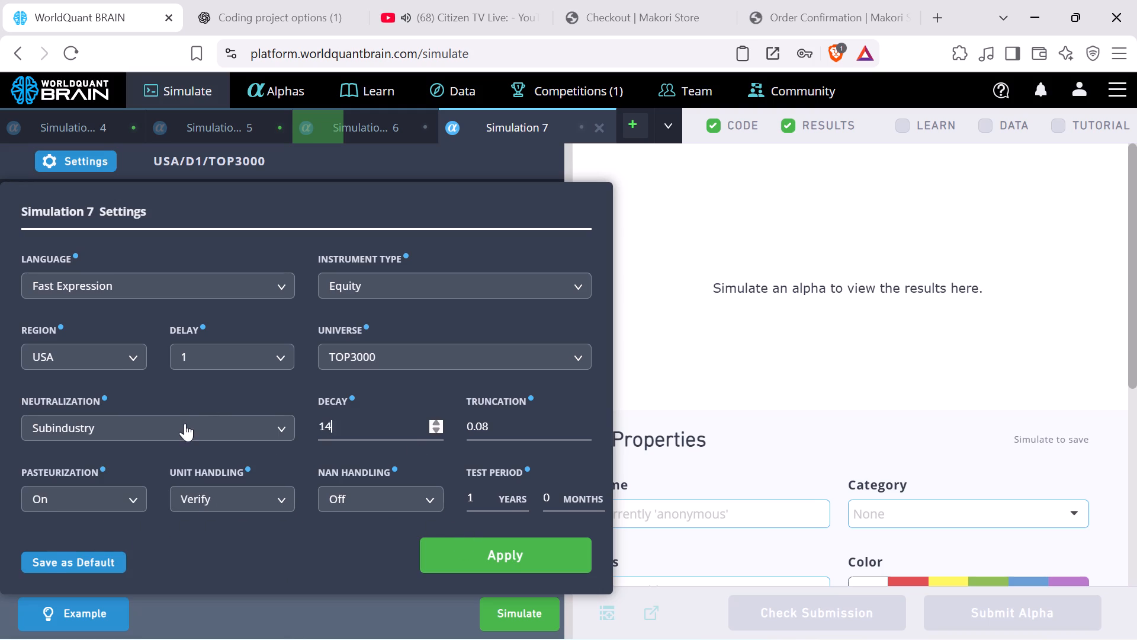
left_click(185, 423)
left_click(174, 524)
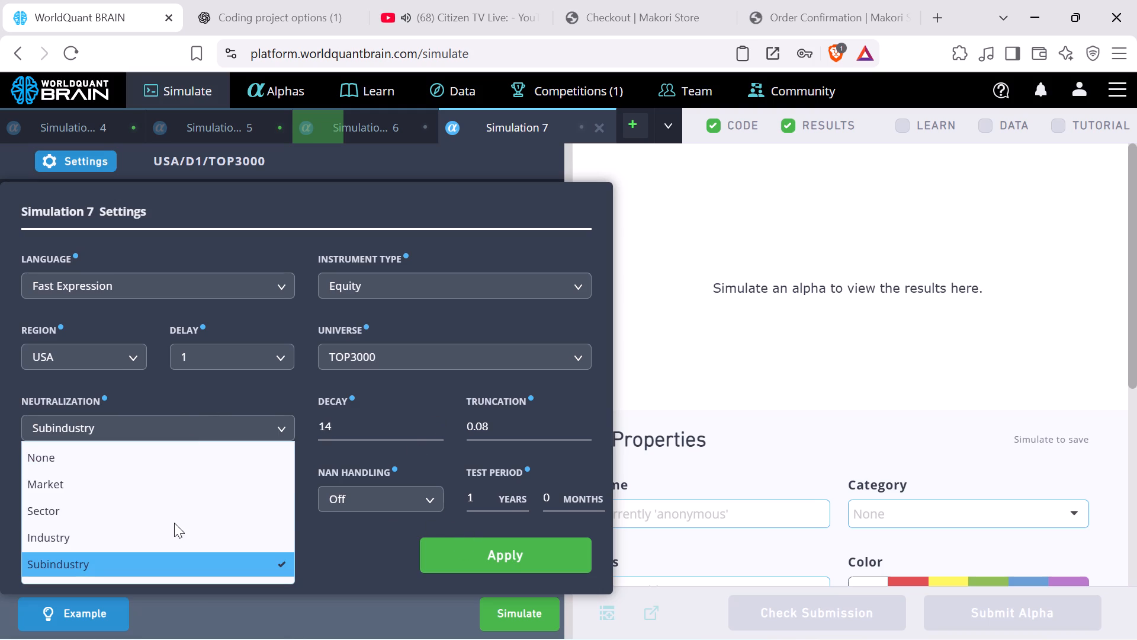
left_click(124, 532)
left_click(473, 558)
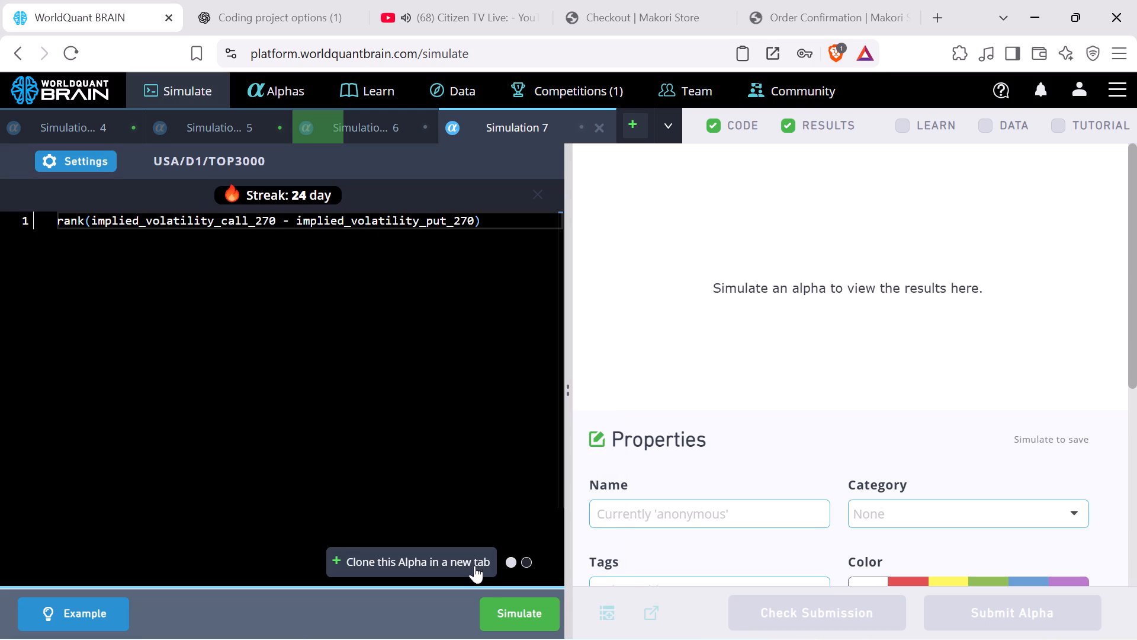
left_click(518, 615)
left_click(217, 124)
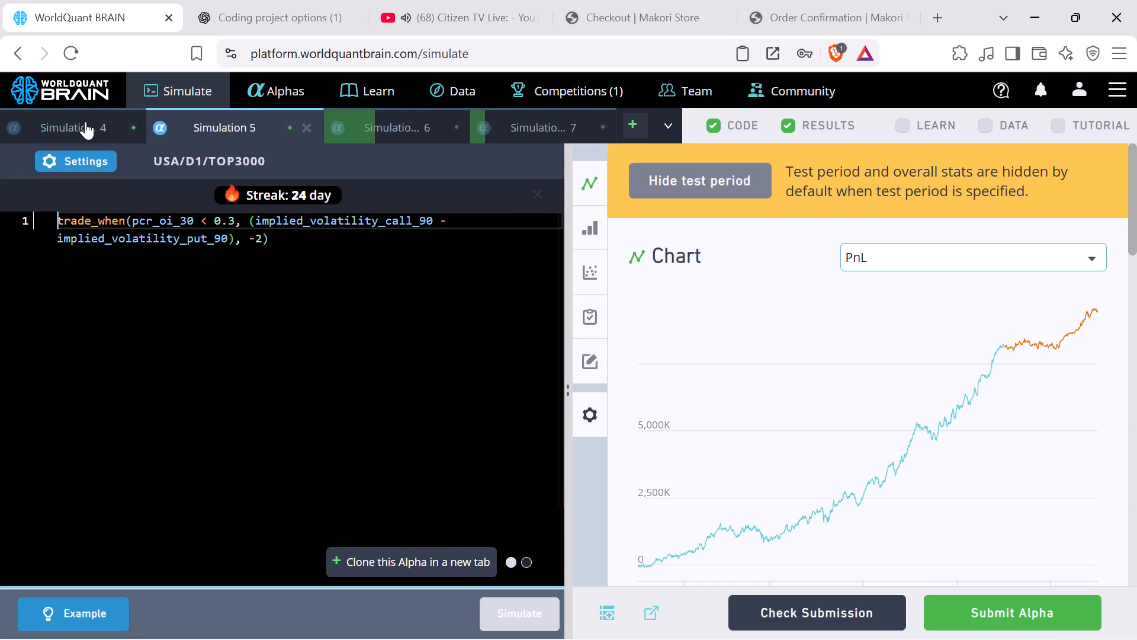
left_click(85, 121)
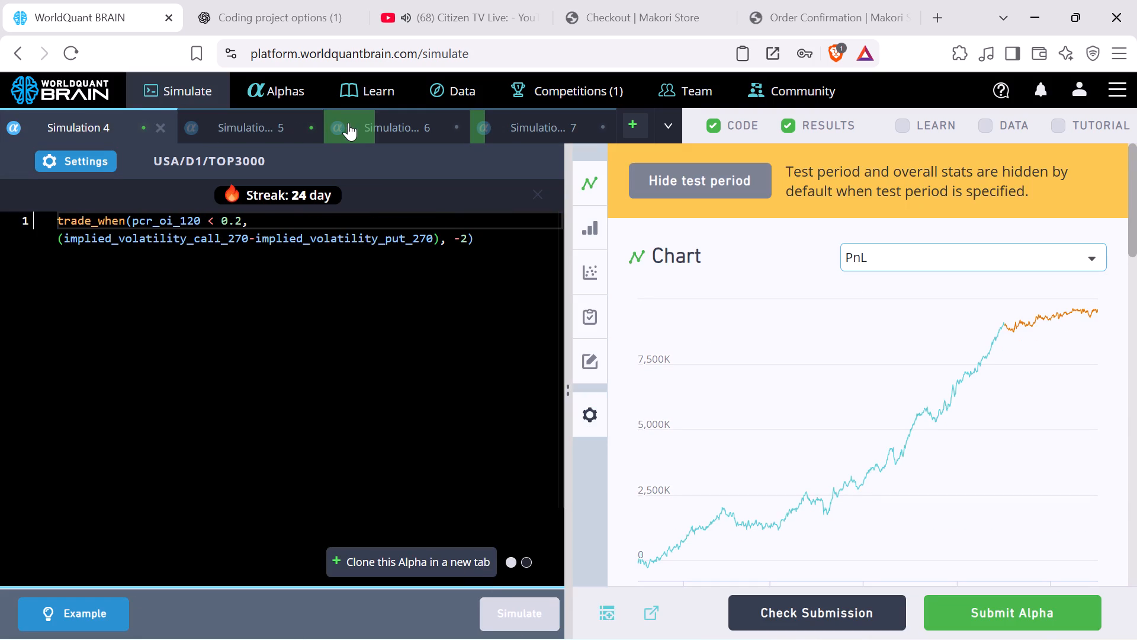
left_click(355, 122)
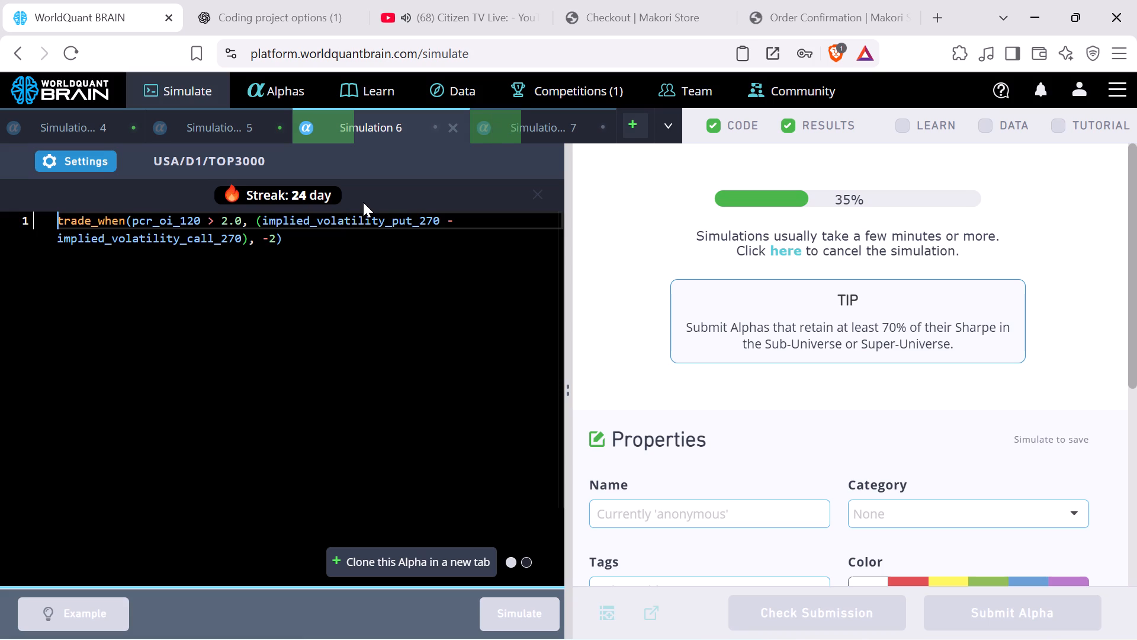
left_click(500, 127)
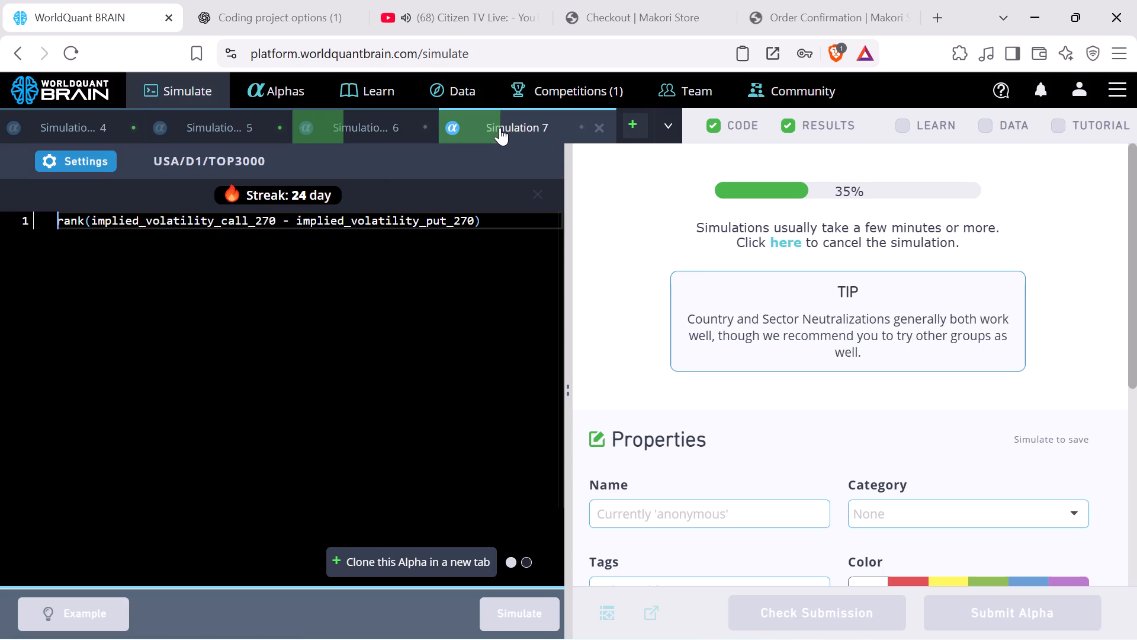
Reveal the test period for Simulation 6's results and view the IS Summary for the full IS period.
left_click(338, 132)
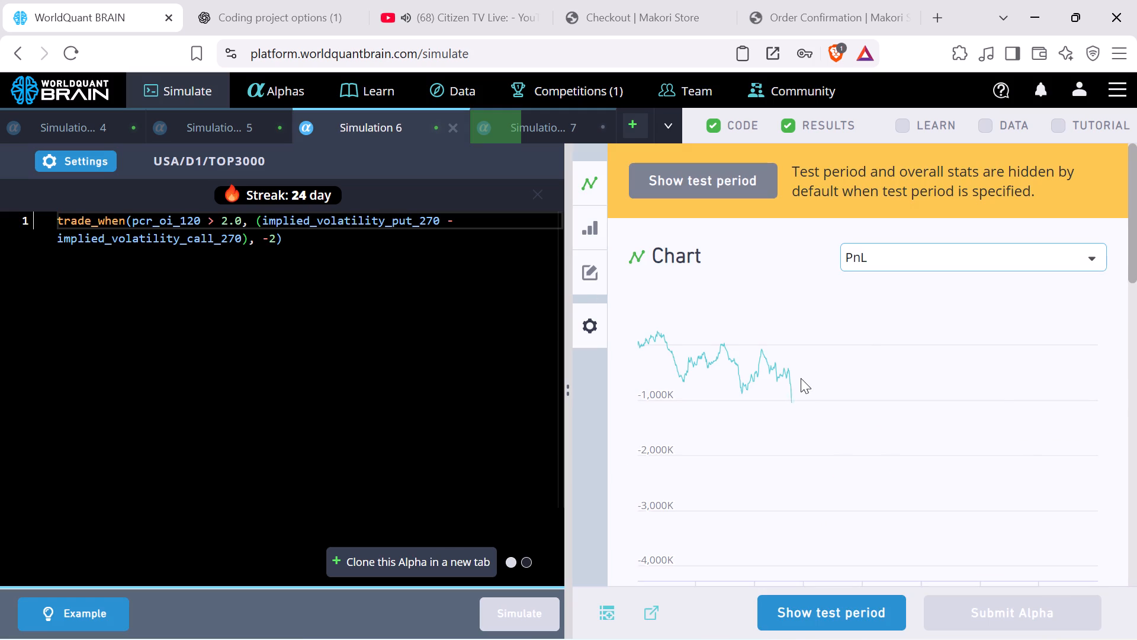
left_click(851, 607)
scroll(871, 433, "down", 3)
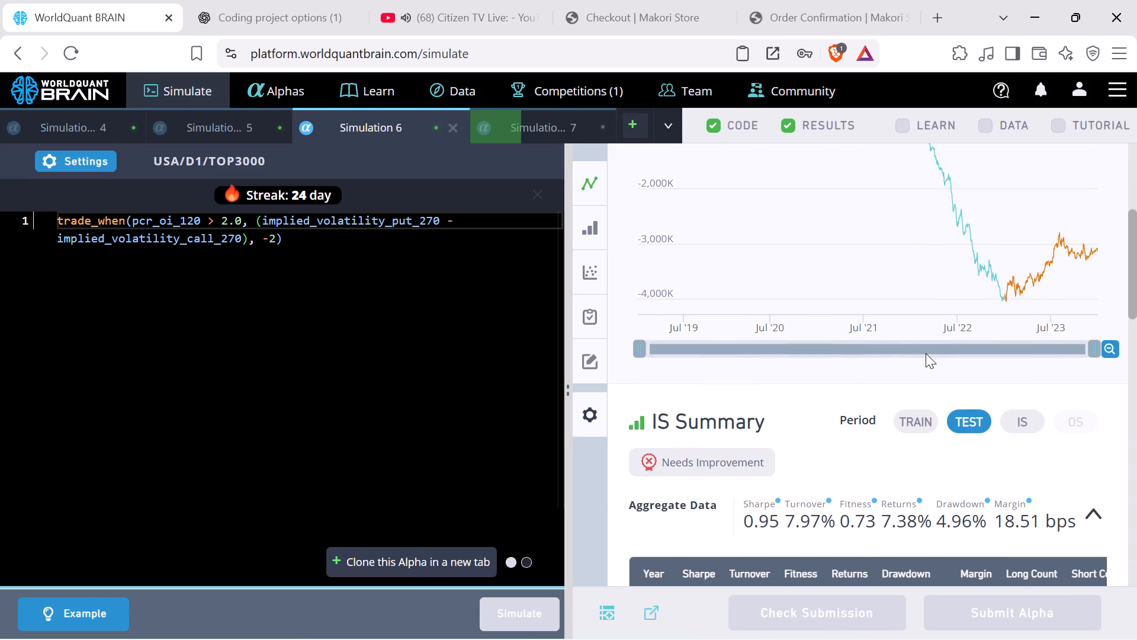
left_click(1029, 429)
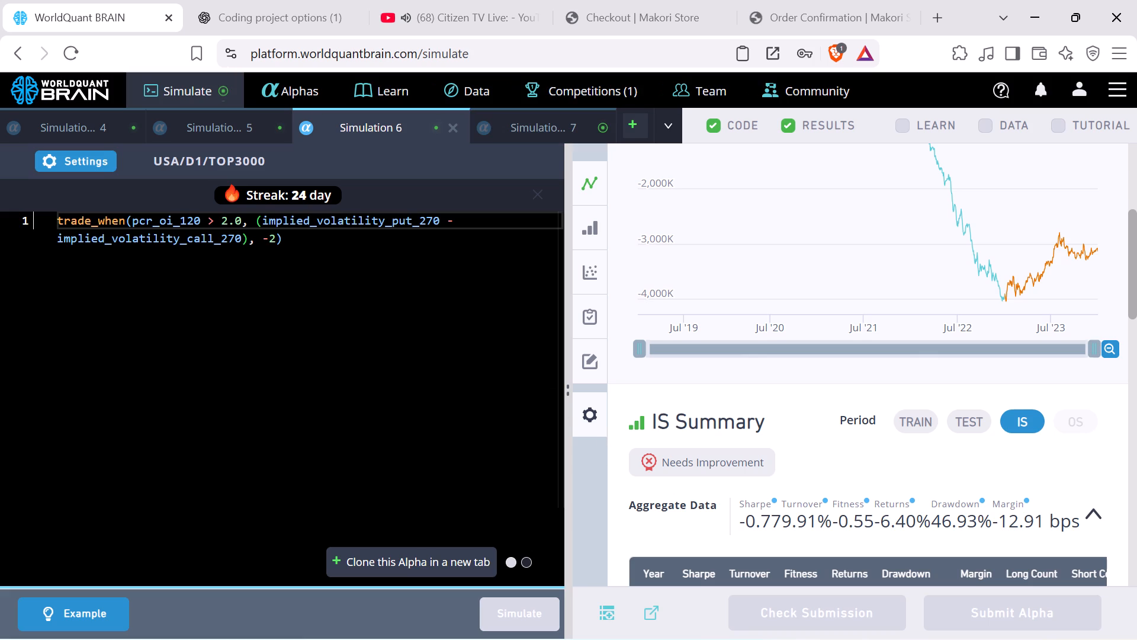
Set Simulation 6's decay to 15, apply the settings, and simulate its alpha again.
left_click(72, 167)
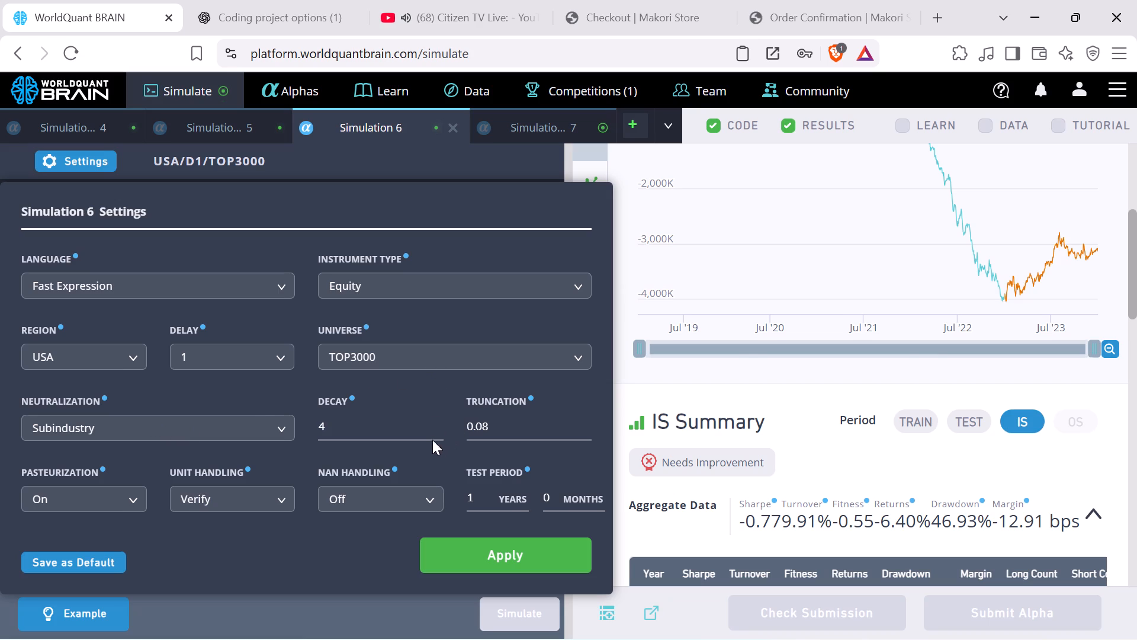
left_click(433, 424)
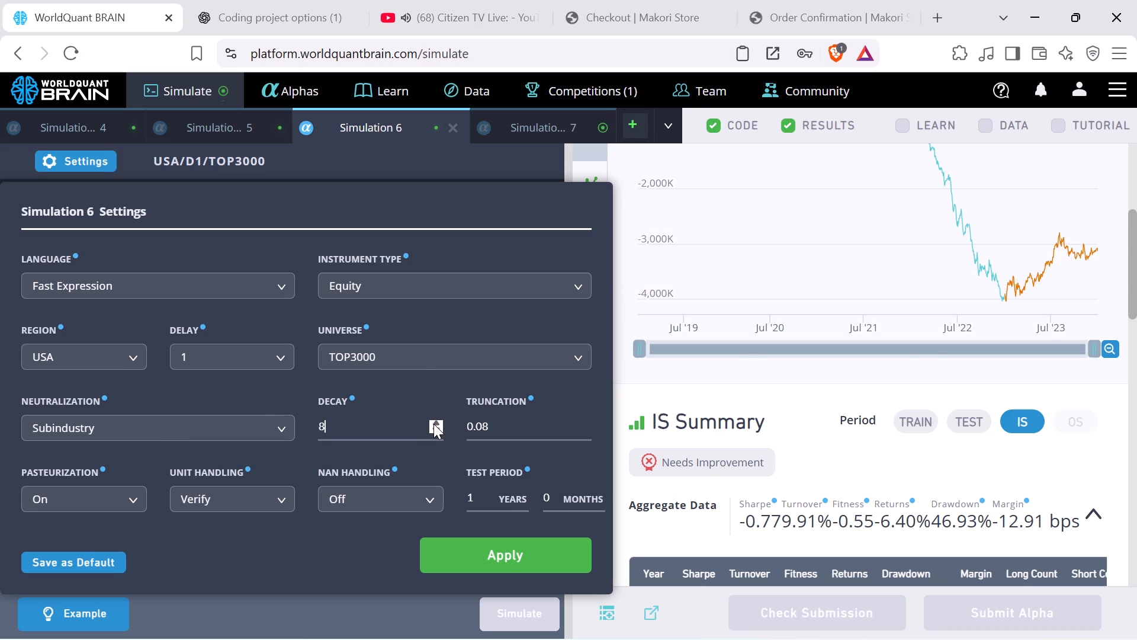
left_click(436, 431)
left_click(467, 556)
left_click(500, 605)
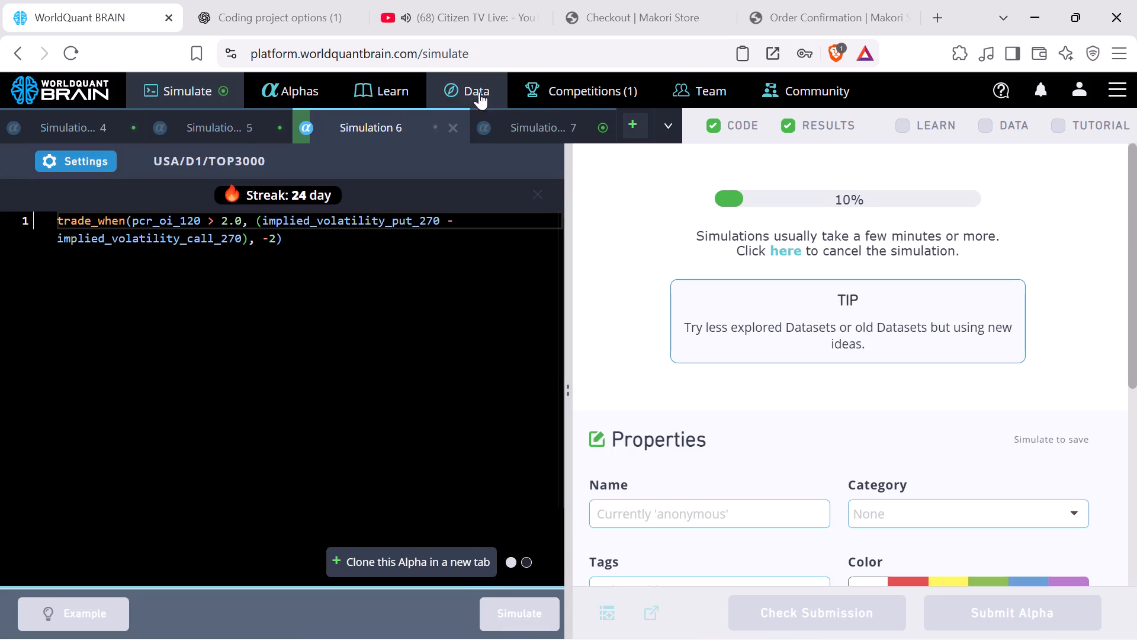
Reveal the test period for Simulation 7's results and view the IS Summary for the full IS period.
left_click(519, 120)
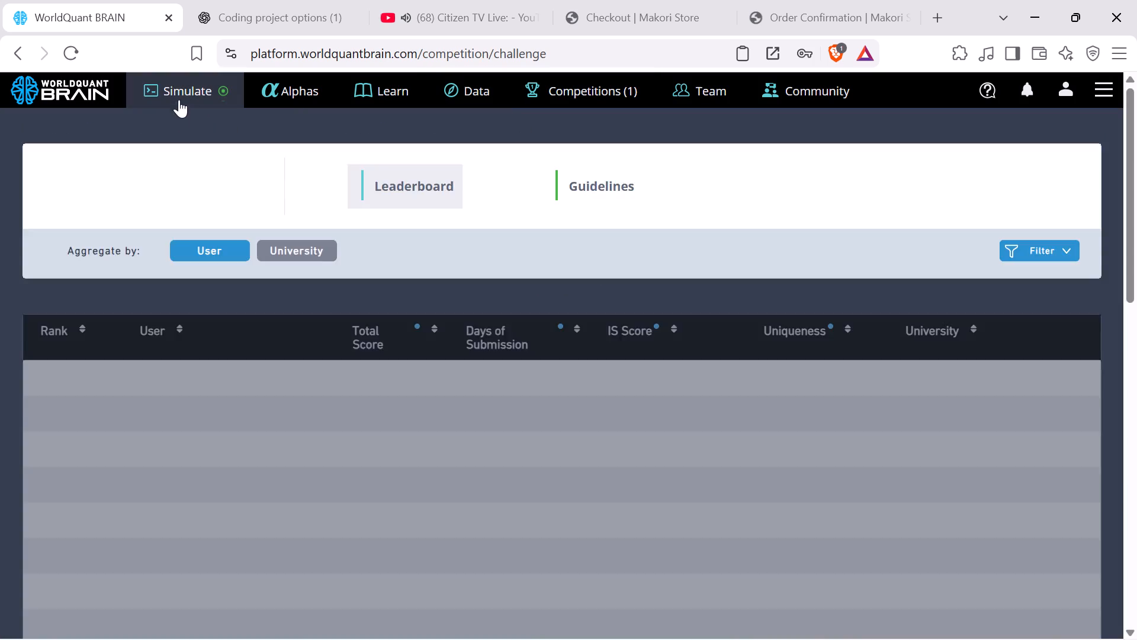
left_click(179, 87)
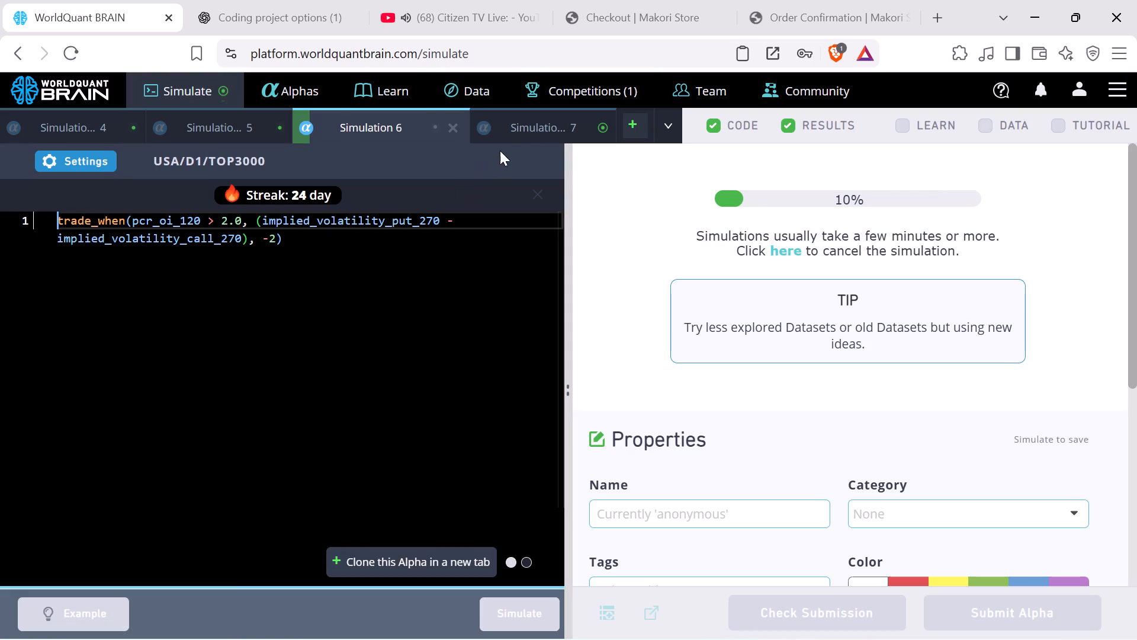
left_click(526, 129)
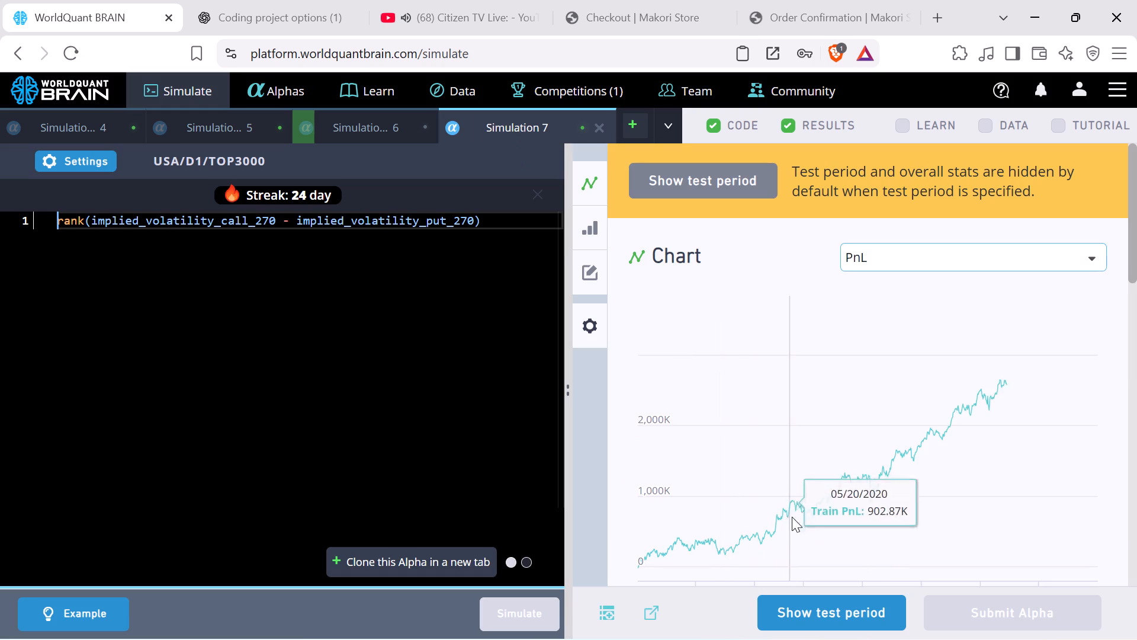
left_click(831, 613)
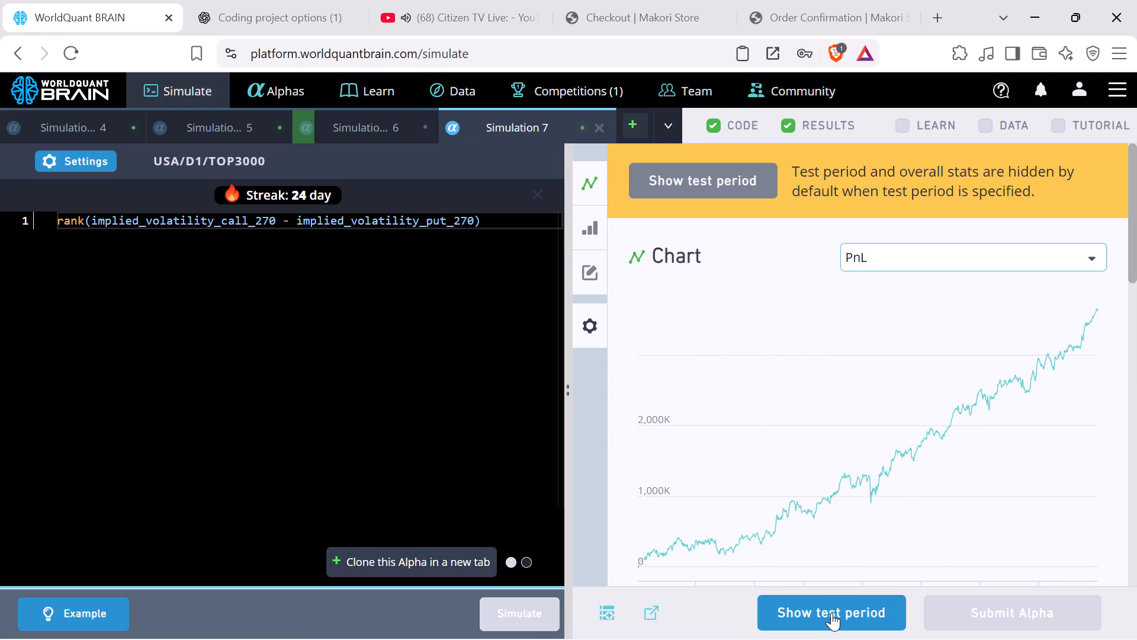
scroll(911, 457, "down", 3)
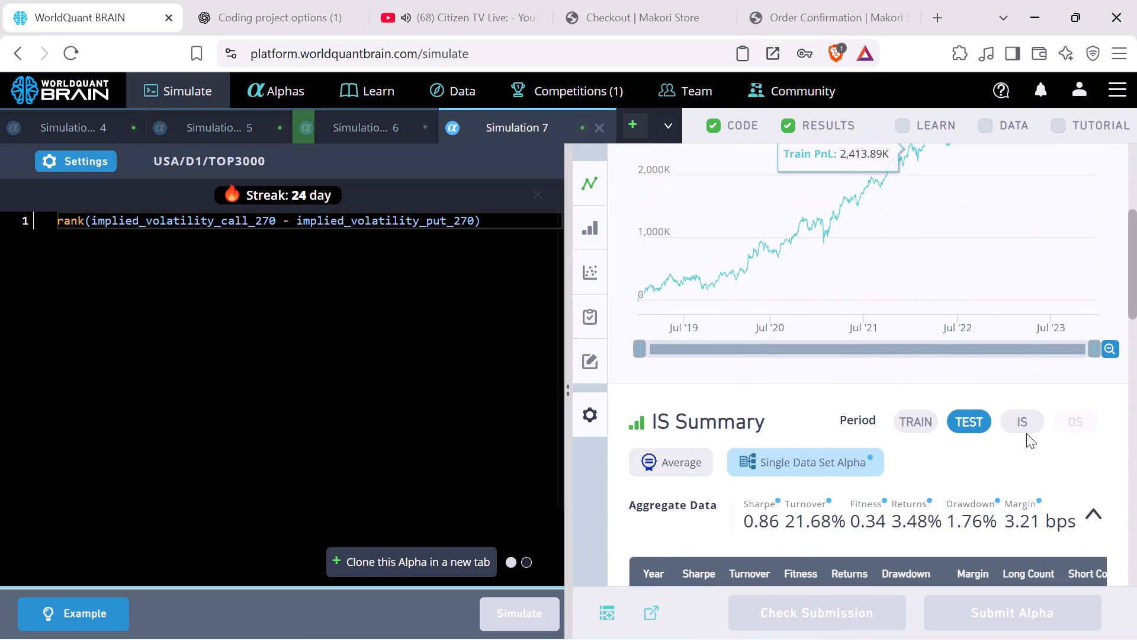
left_click(1030, 431)
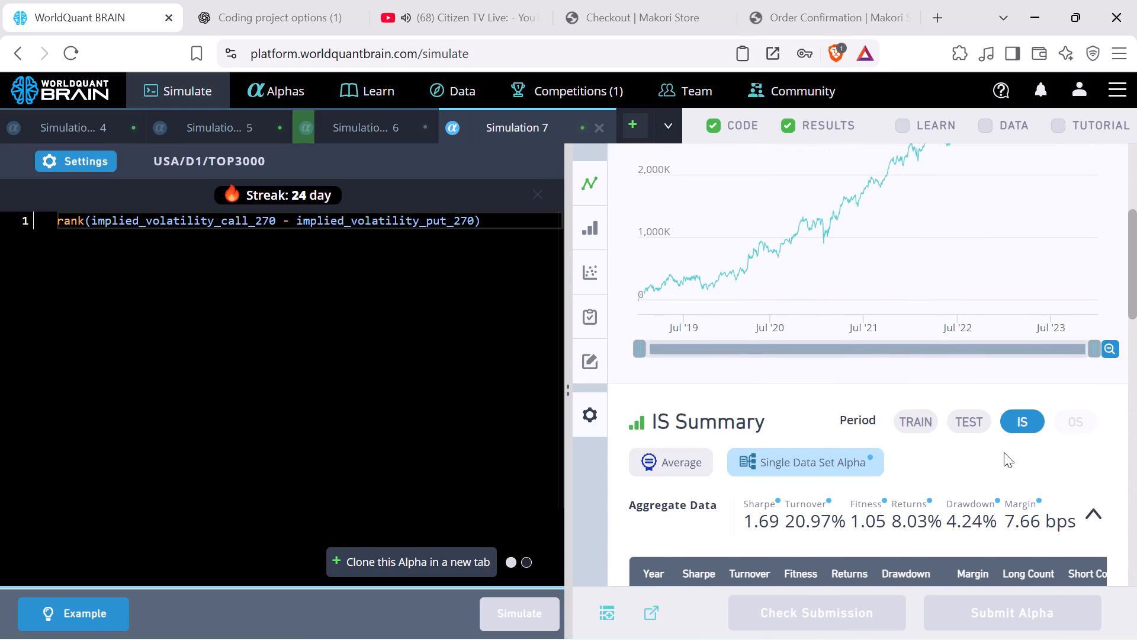
Expand the failed checks in Simulation 7's IS Testing Status.
scroll(862, 547, "down", 5)
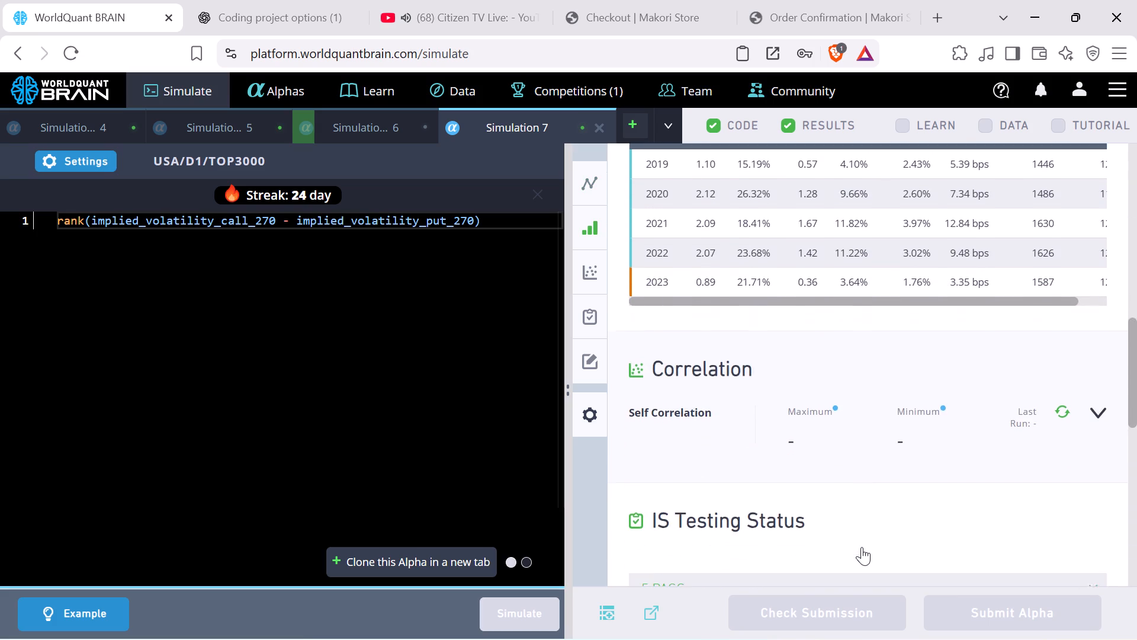
scroll(860, 544, "down", 2)
left_click(821, 433)
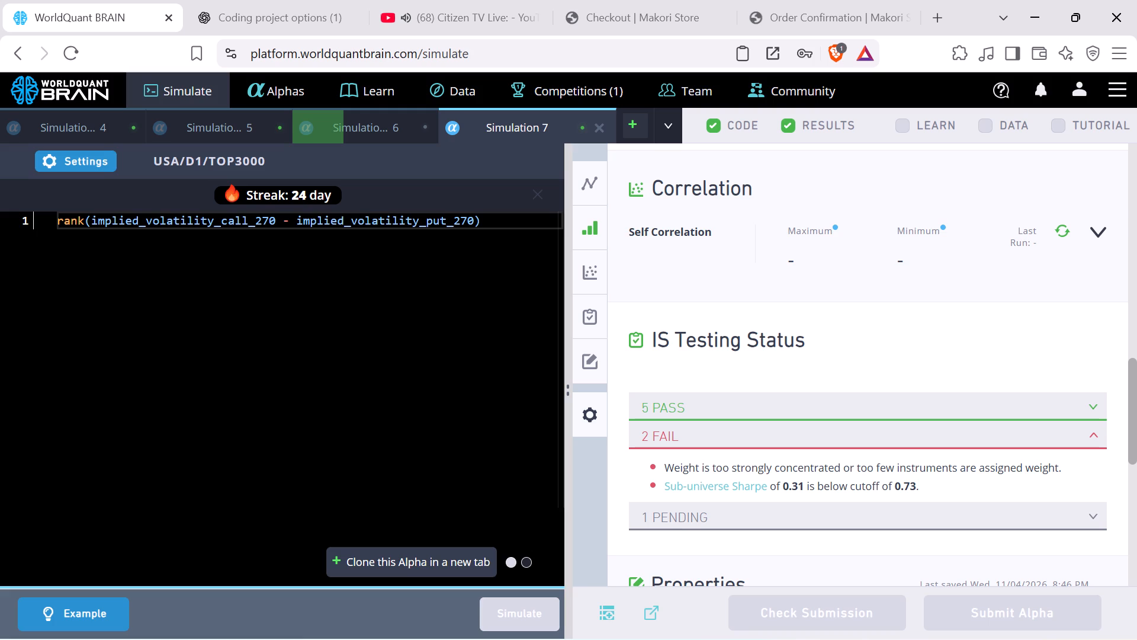
Change Simulation 7's universe to TOP2000, apply the settings, and simulate its alpha again.
left_click(94, 163)
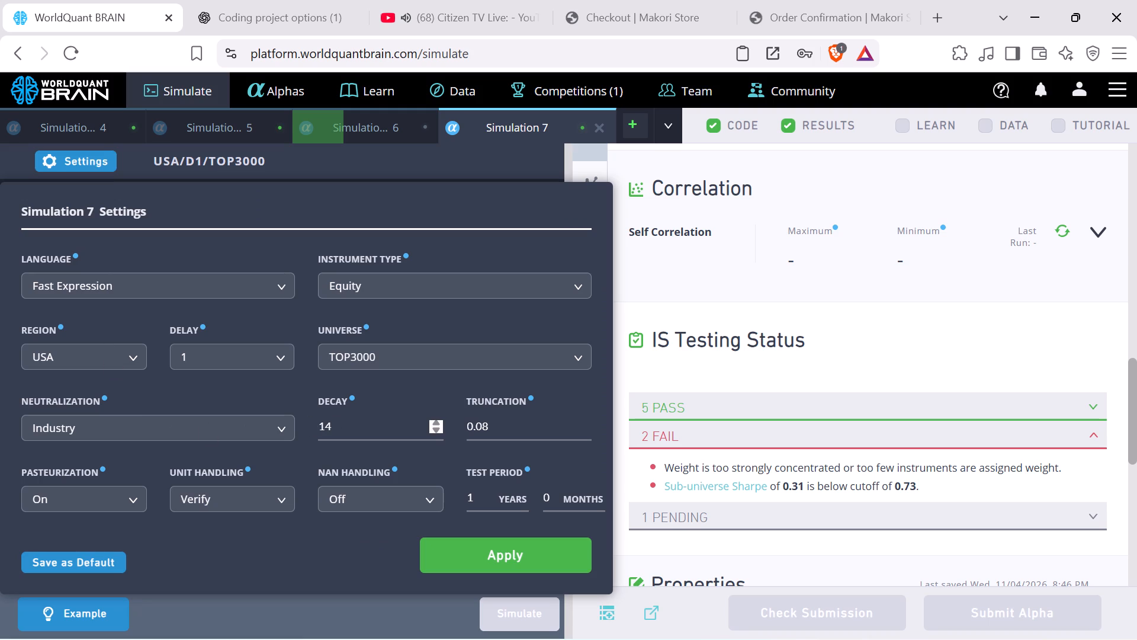
left_click(439, 362)
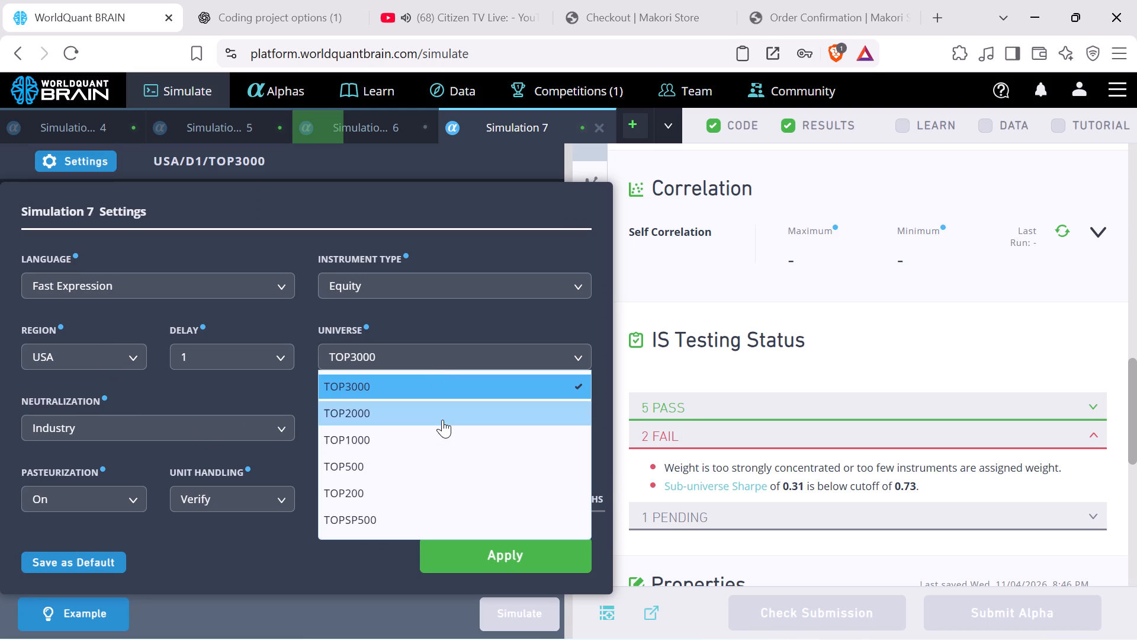
left_click(442, 420)
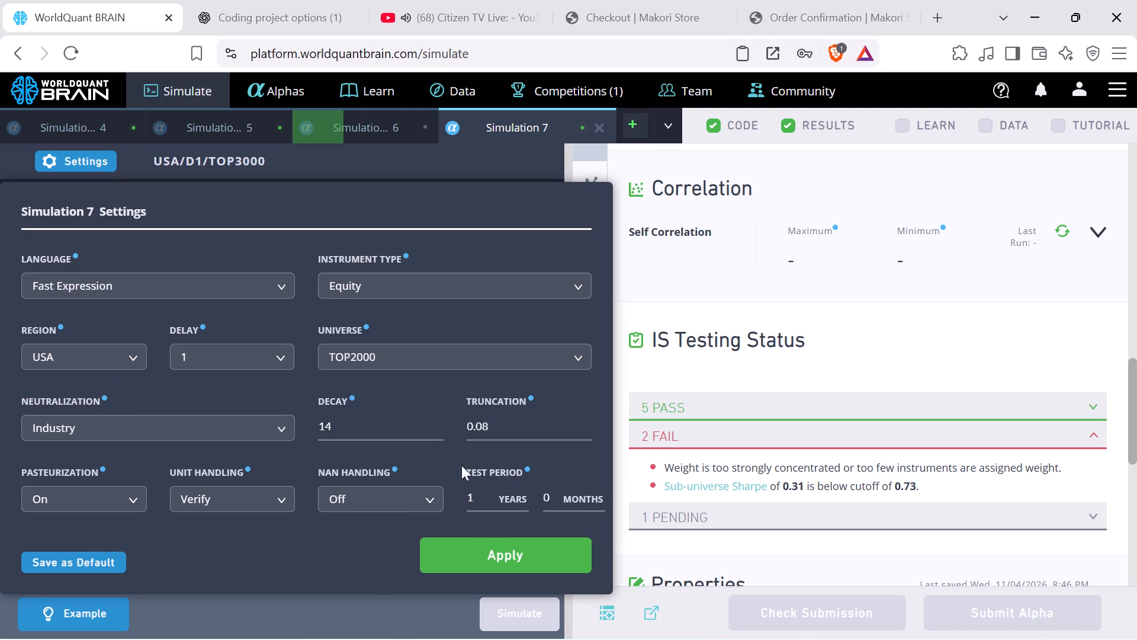
left_click(486, 538)
left_click(520, 606)
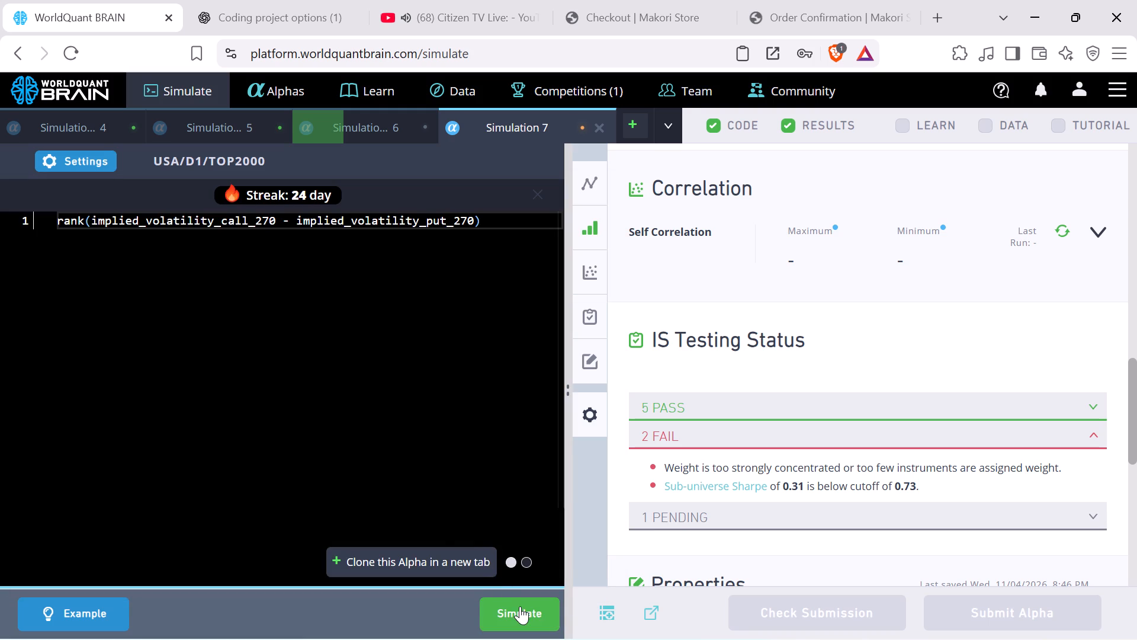
Reveal the test period for Simulation 6's new results and view the IS Summary for the full IS period.
left_click(350, 124)
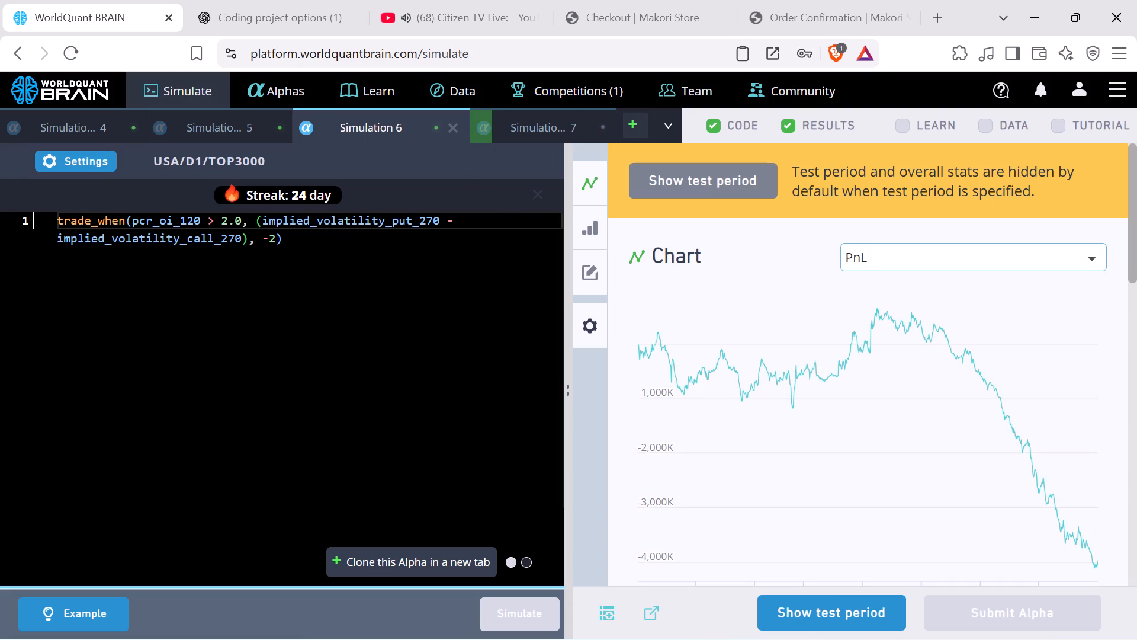
left_click(871, 624)
scroll(980, 500, "down", 3)
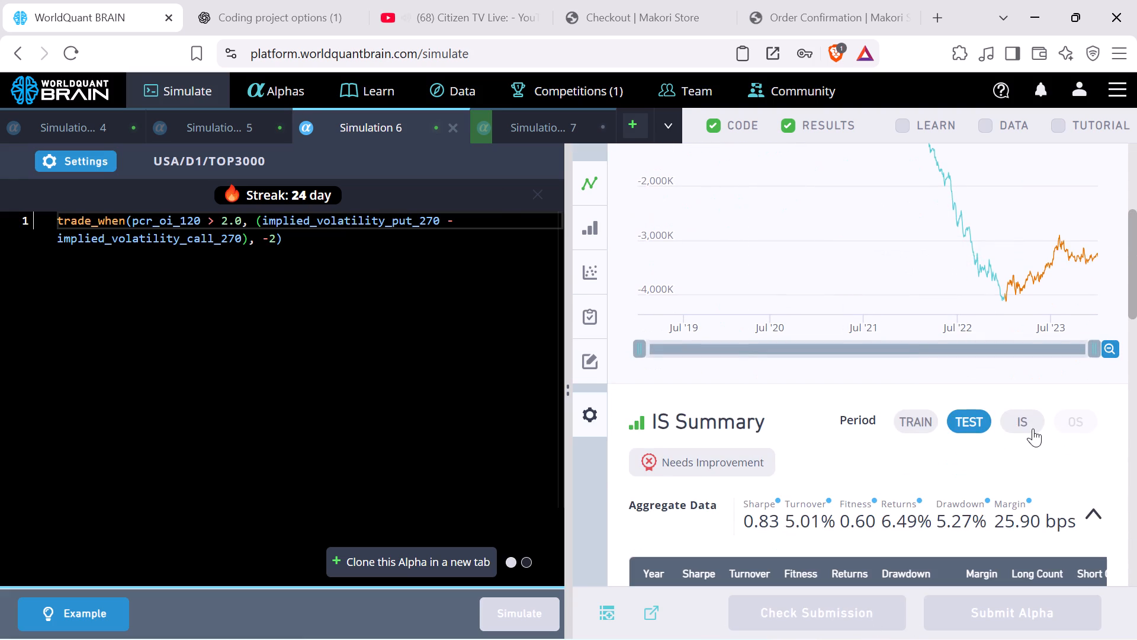
left_click(1033, 428)
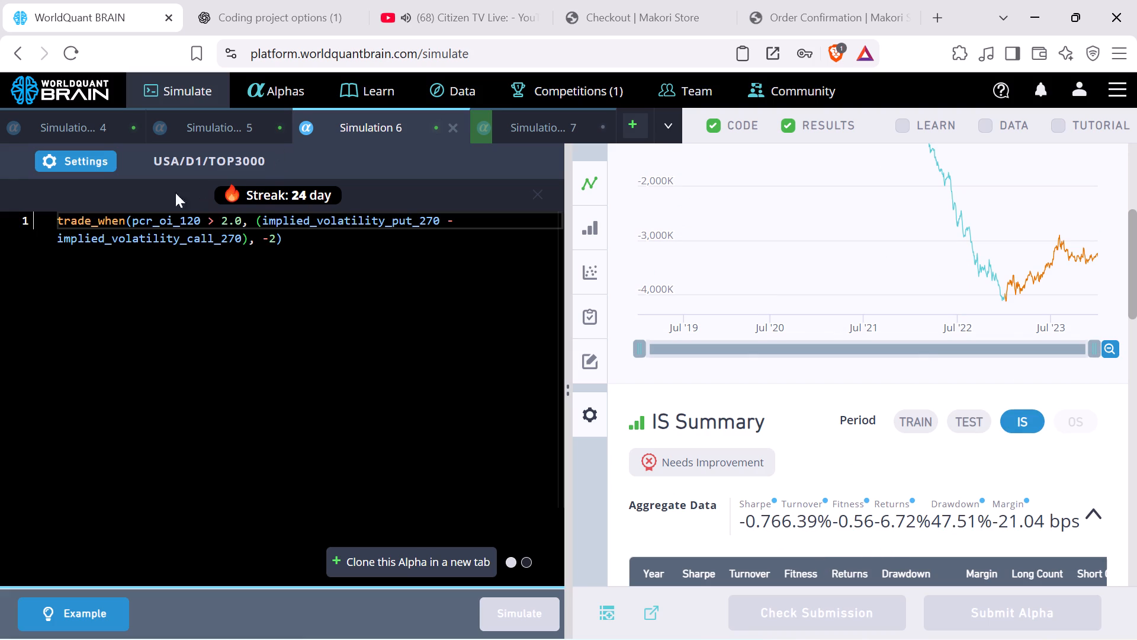
Negate Simulation 6's expression by adding a minus sign before trade_when, and simulate the inverted alpha.
left_click(56, 220)
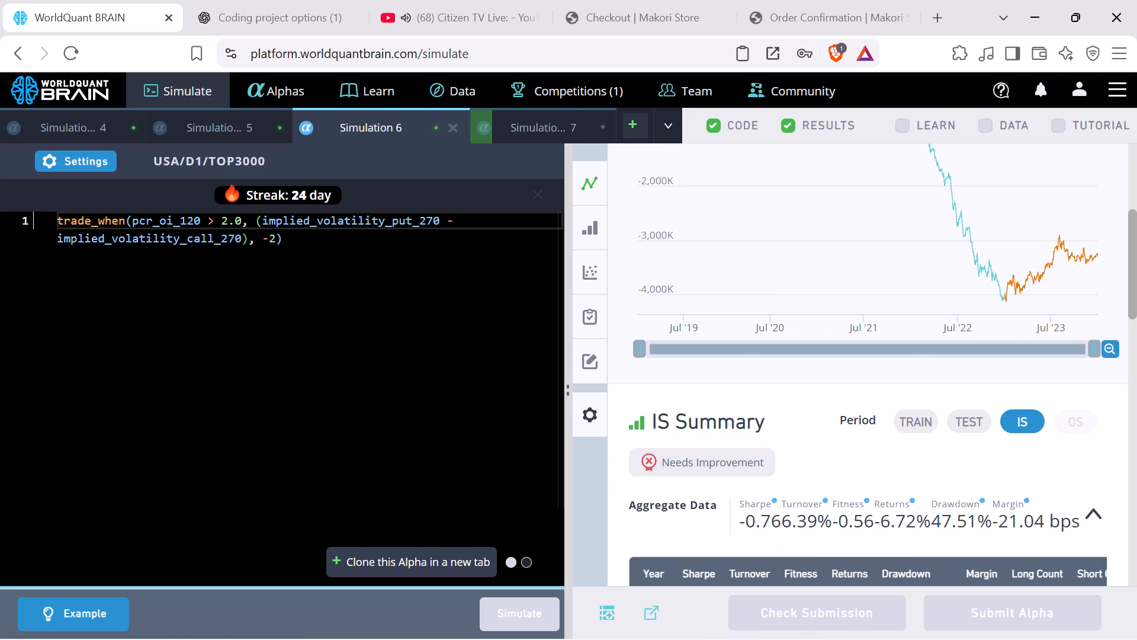
left_click(60, 222)
left_click(78, 224)
left_click(55, 222)
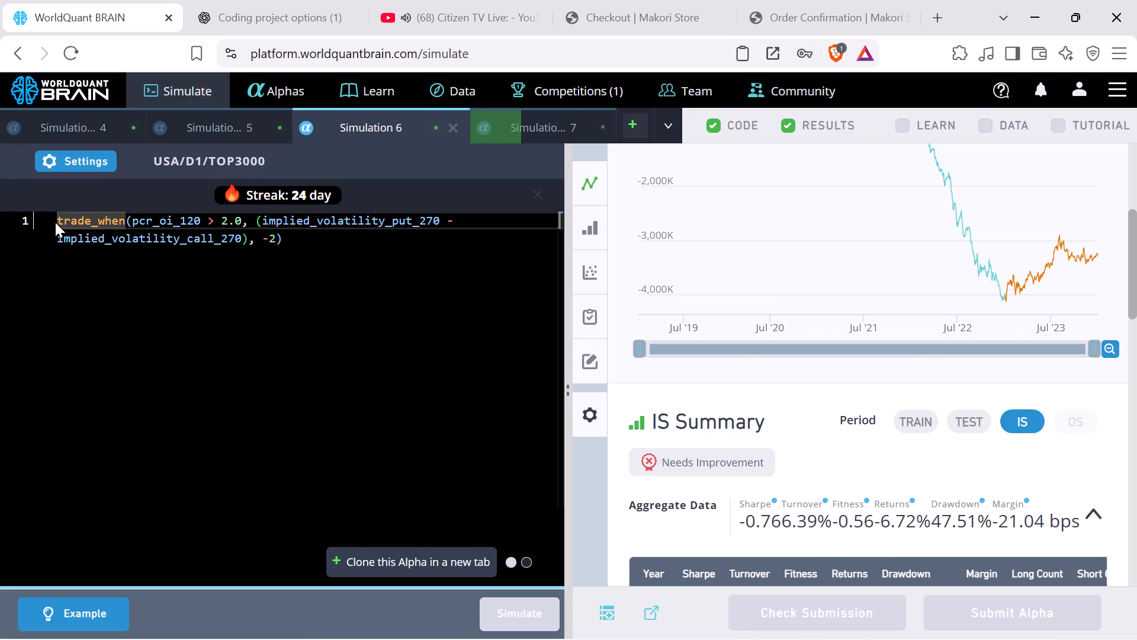
left_click(60, 222)
key("Left")
key("minus")
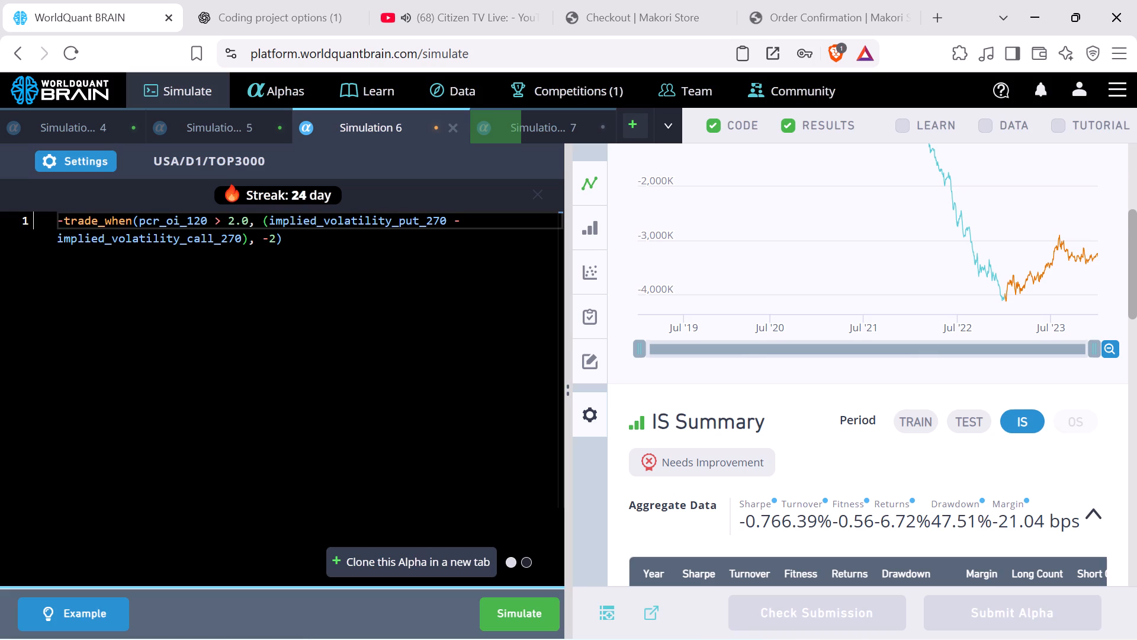
left_click(515, 622)
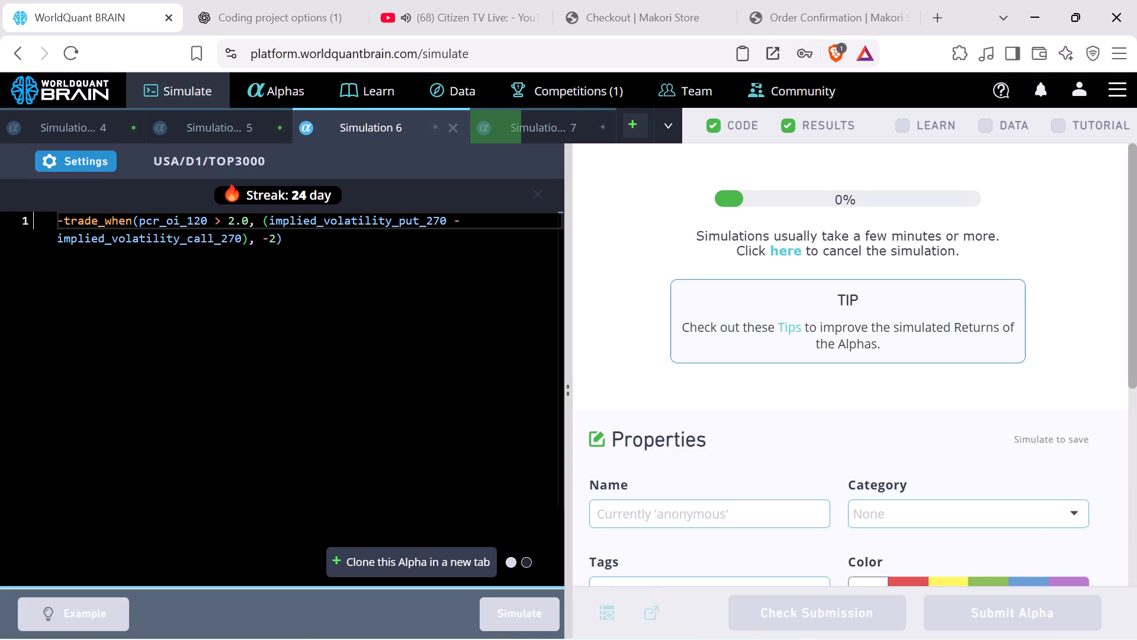
Open a new blank simulation alongside the existing ones.
left_click(638, 126)
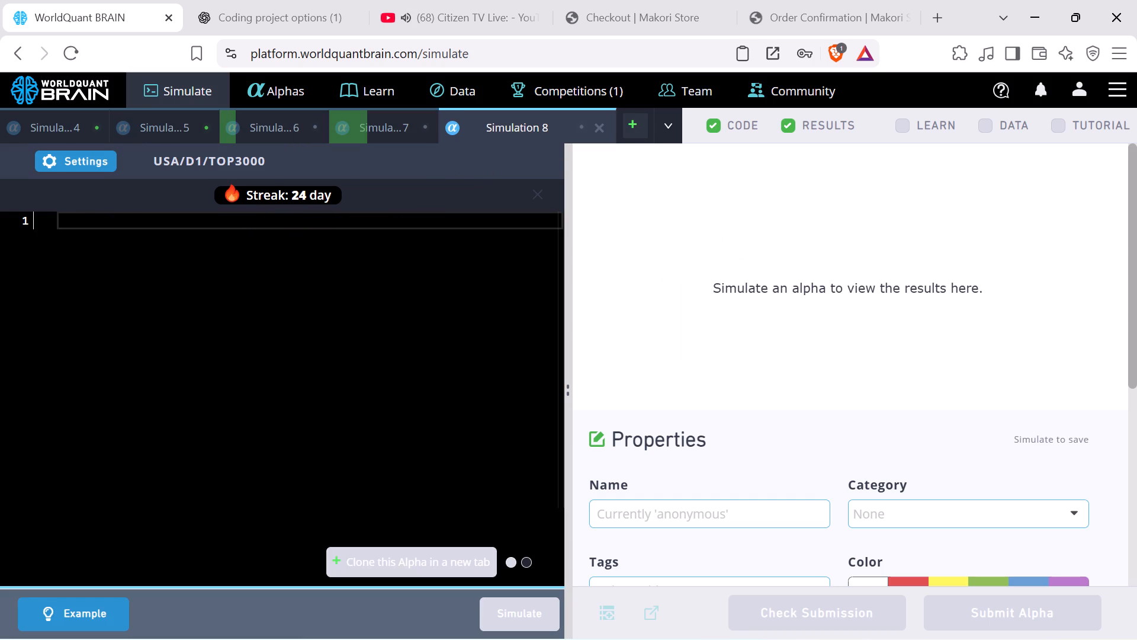
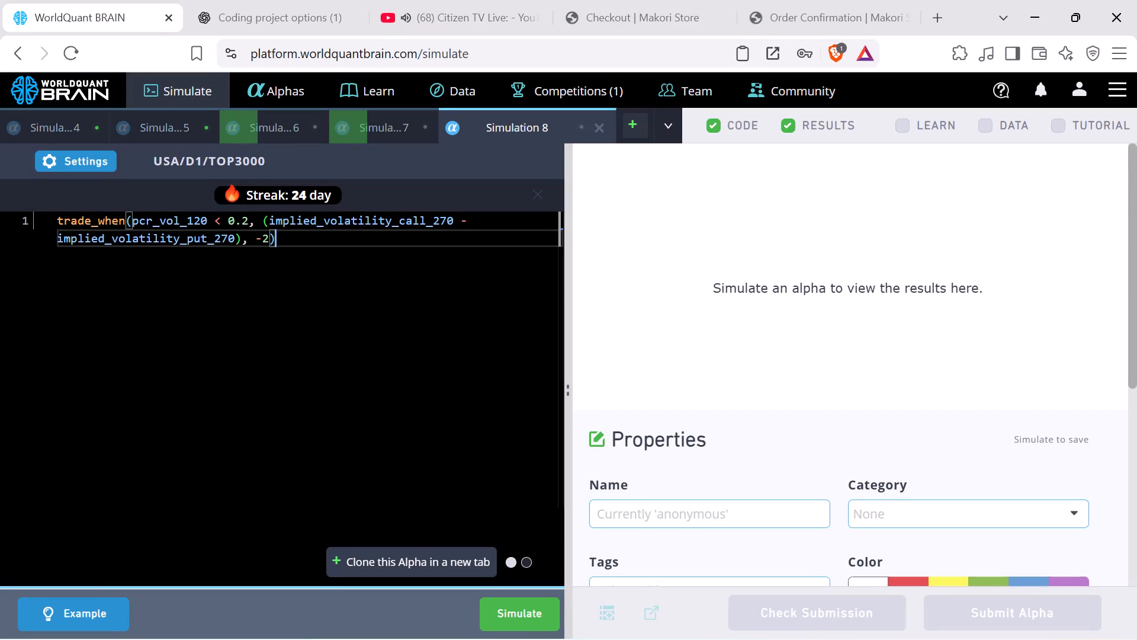
Set Simulation 8's neutralization to Industry and decay to 14, apply the settings, and simulate its alpha.
left_click(86, 159)
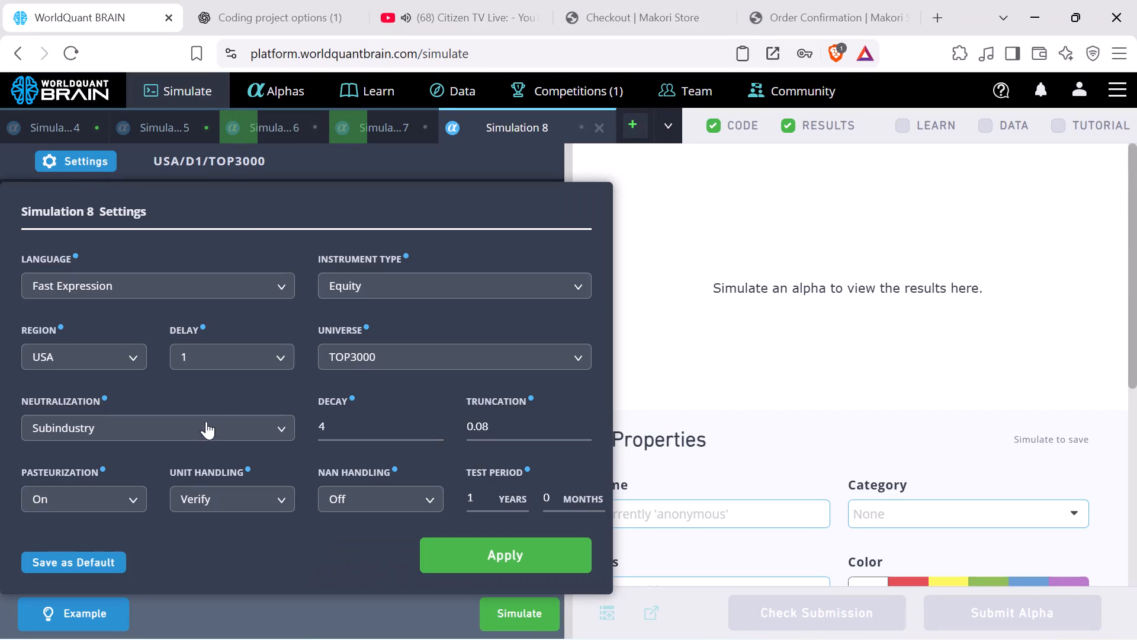
left_click(179, 439)
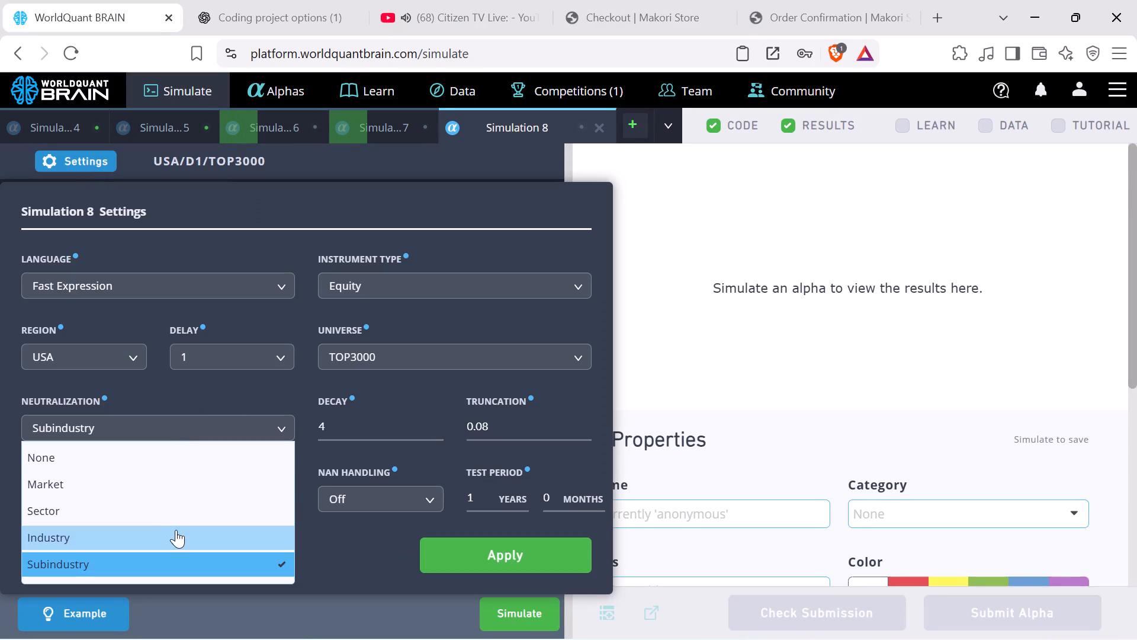
left_click(176, 534)
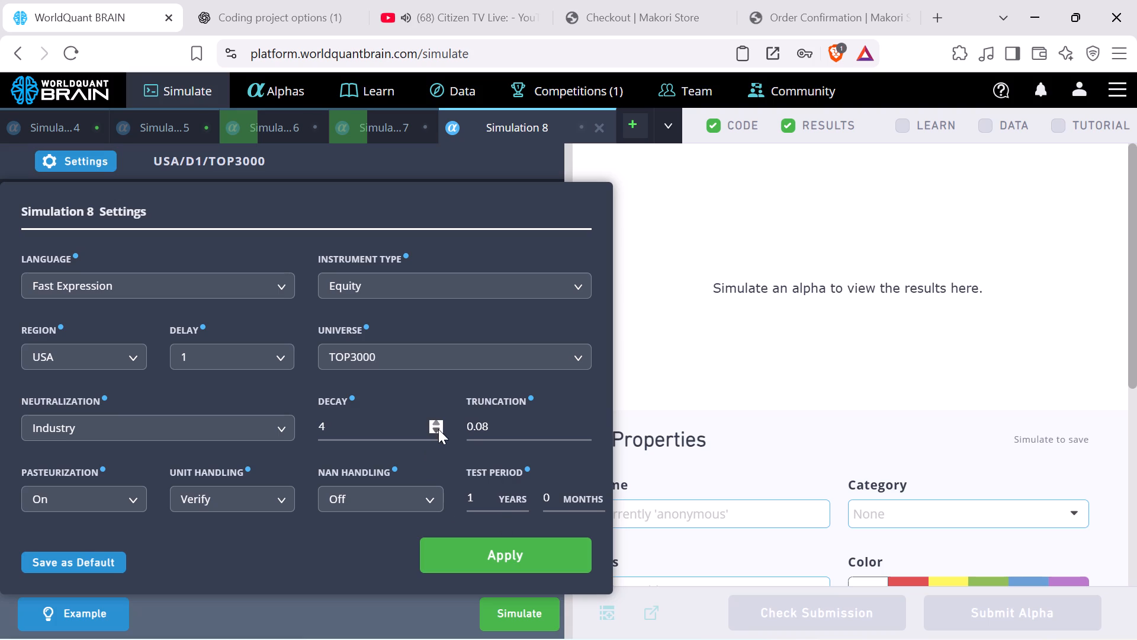
left_click(436, 422)
double_click(436, 422)
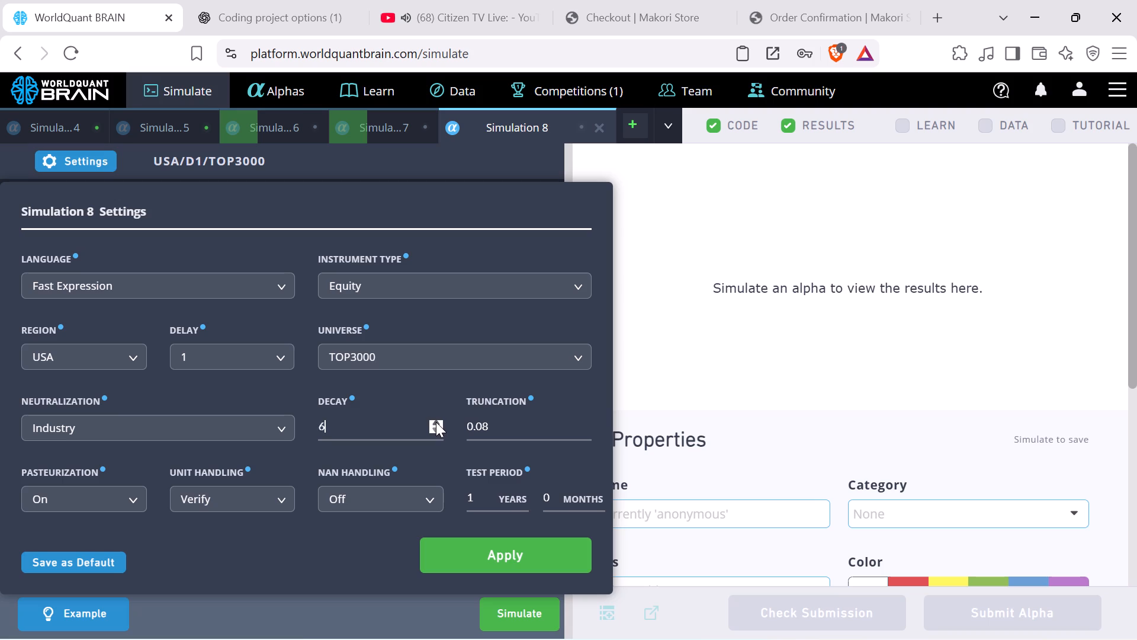
triple_click(436, 422)
double_click(436, 422)
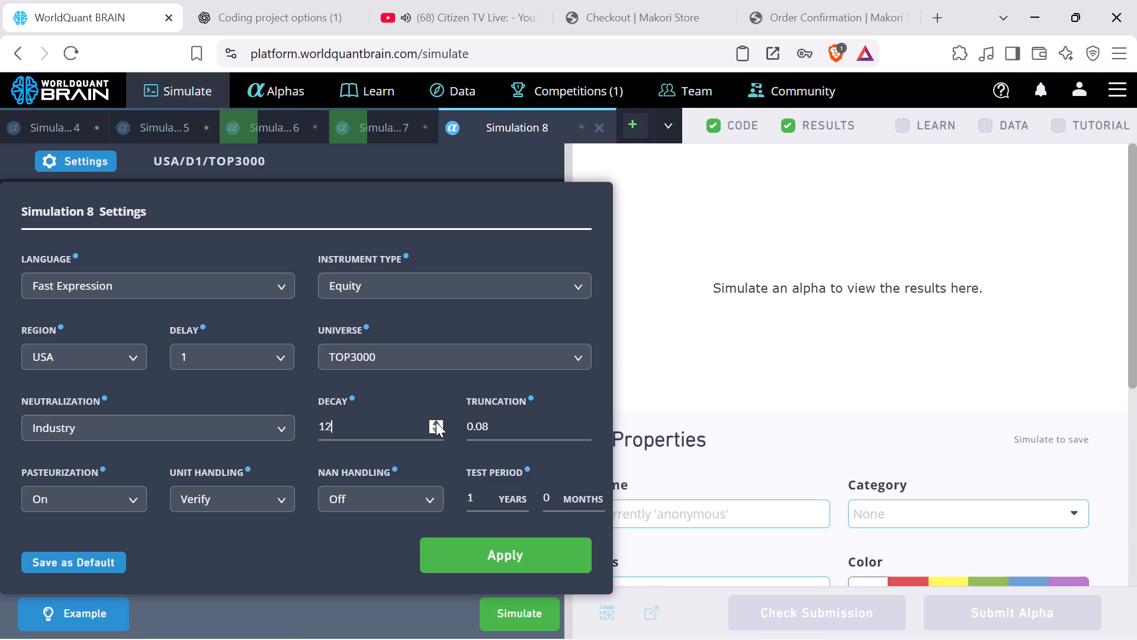
left_click(436, 422)
left_click(436, 422)
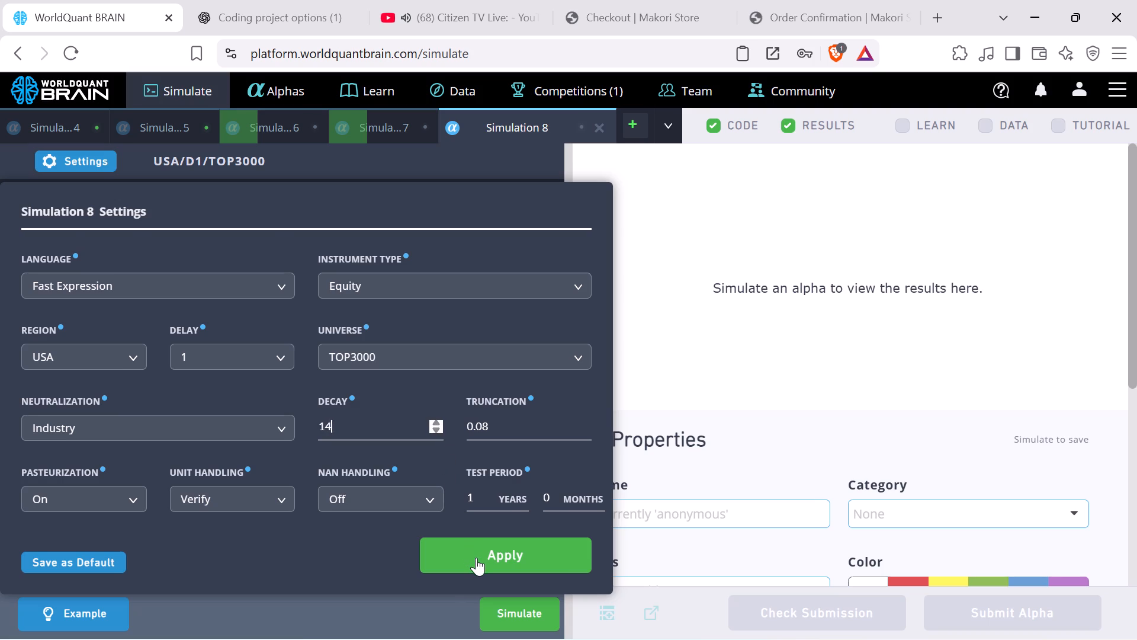
left_click(476, 558)
left_click(529, 613)
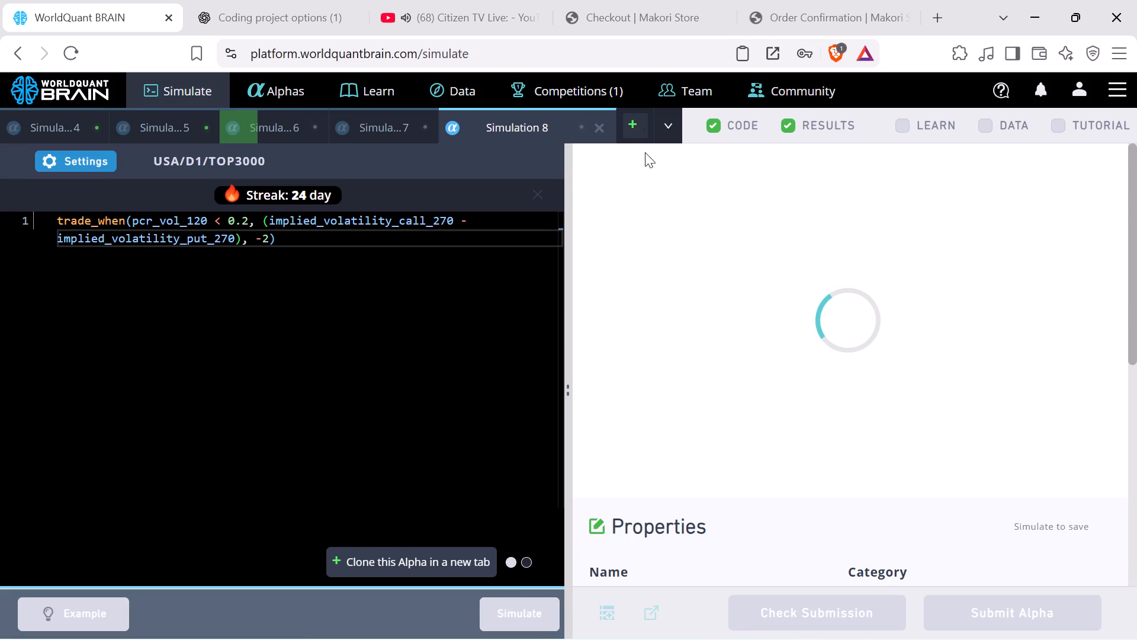
Open another new blank simulation alongside the existing ones.
left_click(635, 125)
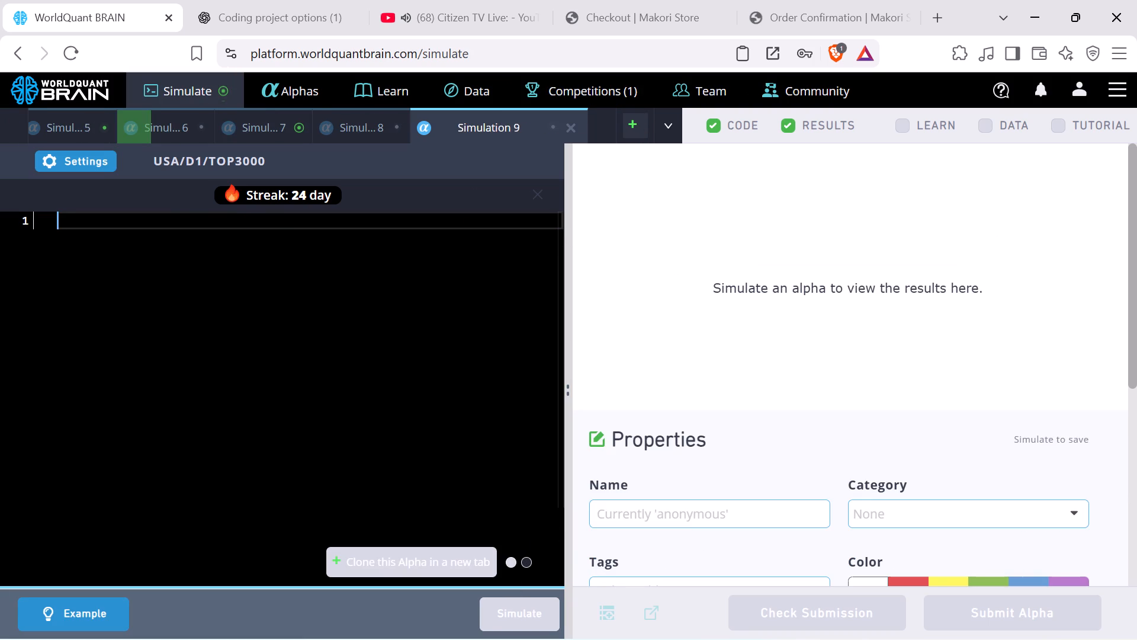
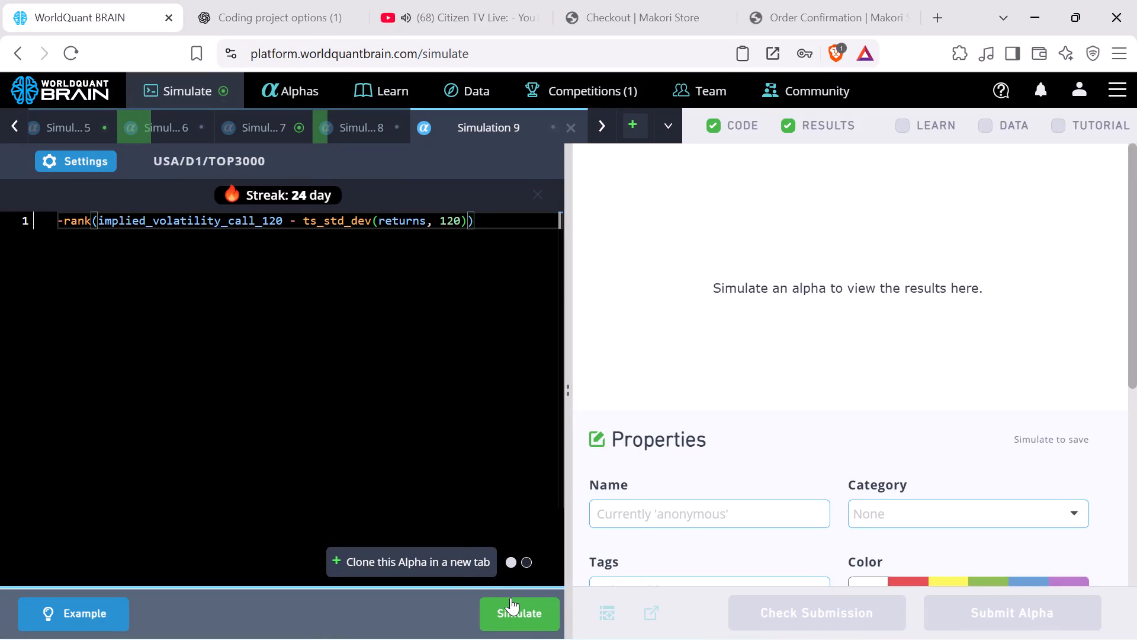
Set Simulation 9's neutralization to Industry, raise its decay, apply the settings, and simulate its alpha.
left_click(65, 156)
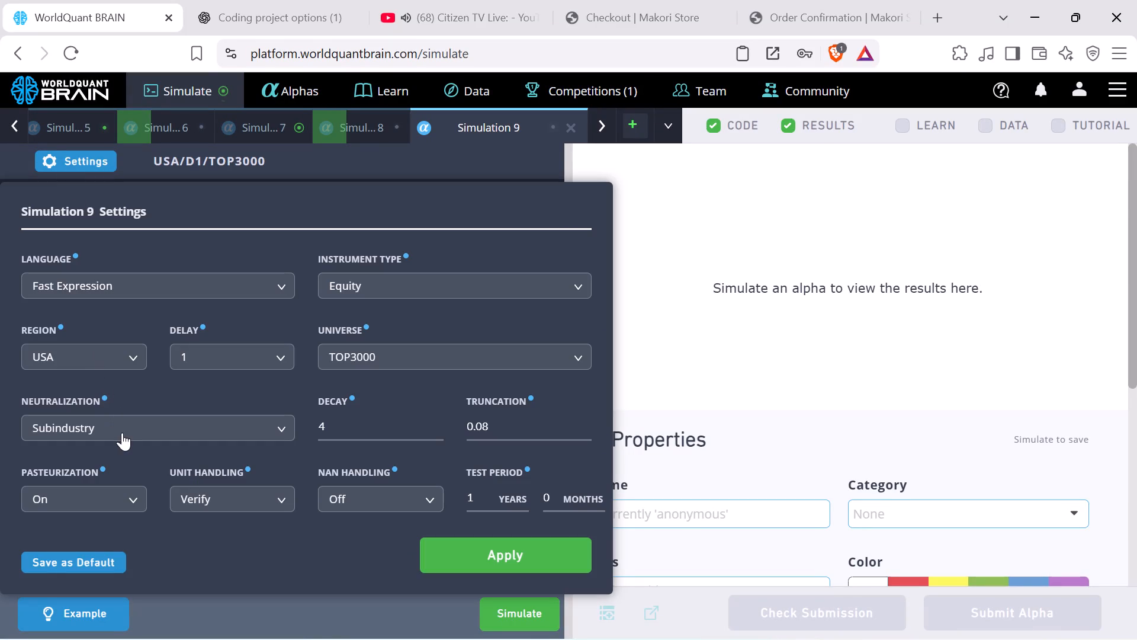
left_click(122, 433)
left_click(153, 535)
left_click(438, 424)
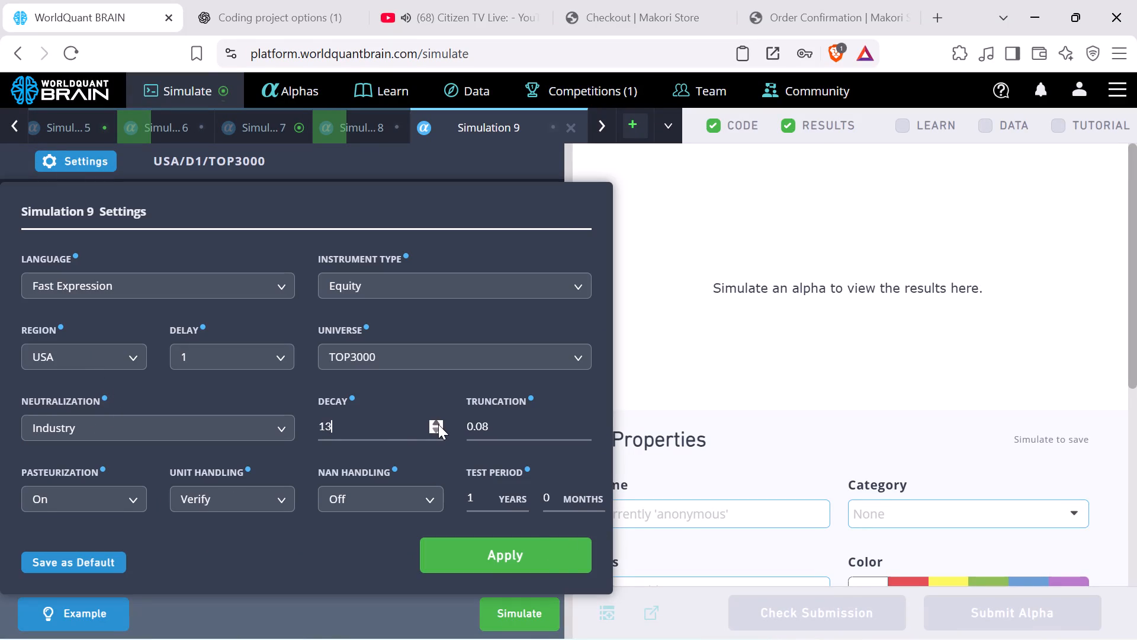
left_click(438, 424)
left_click(532, 562)
left_click(538, 602)
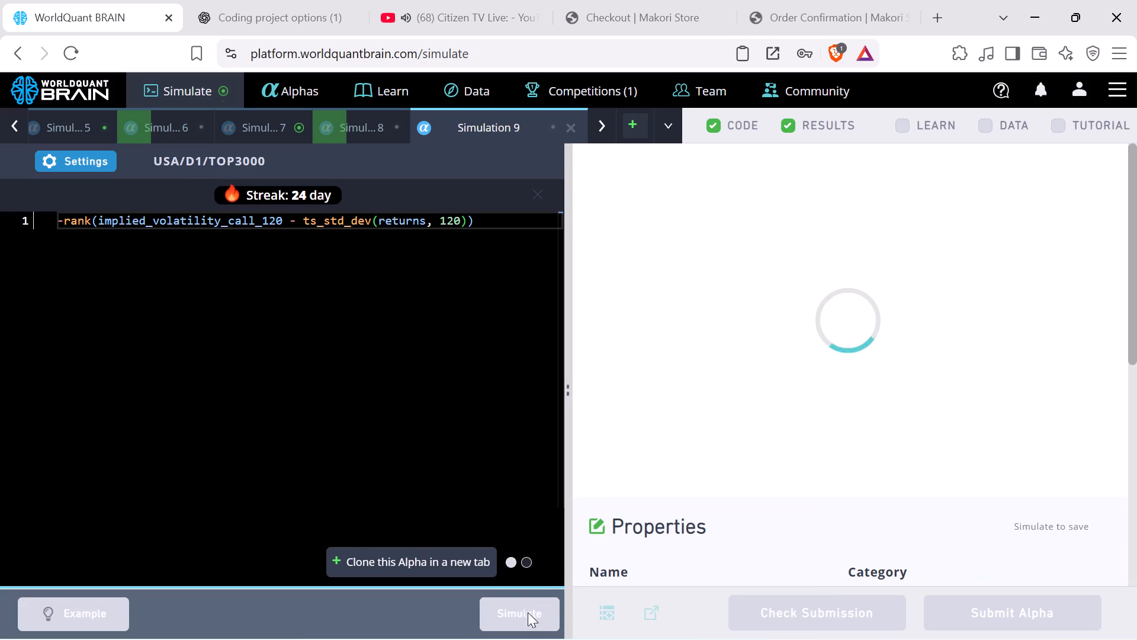
Open Simulation 5 to look at its alpha and PnL chart.
left_click(78, 136)
left_click(75, 129)
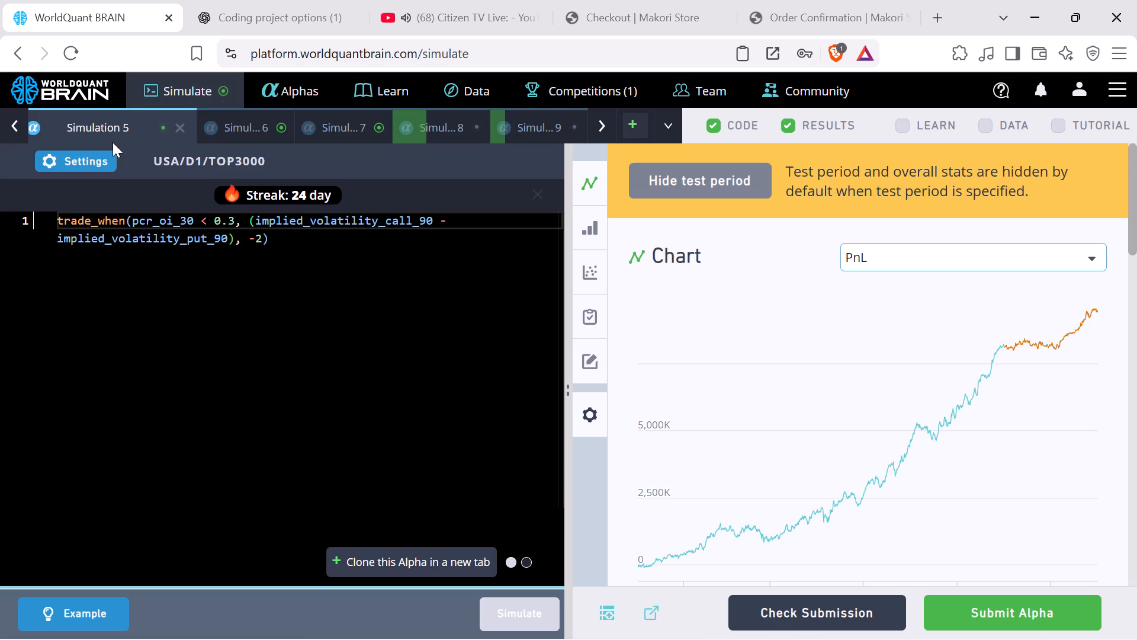
Reveal Simulation 6's test period and view its IS Summary for the IS period.
left_click(262, 135)
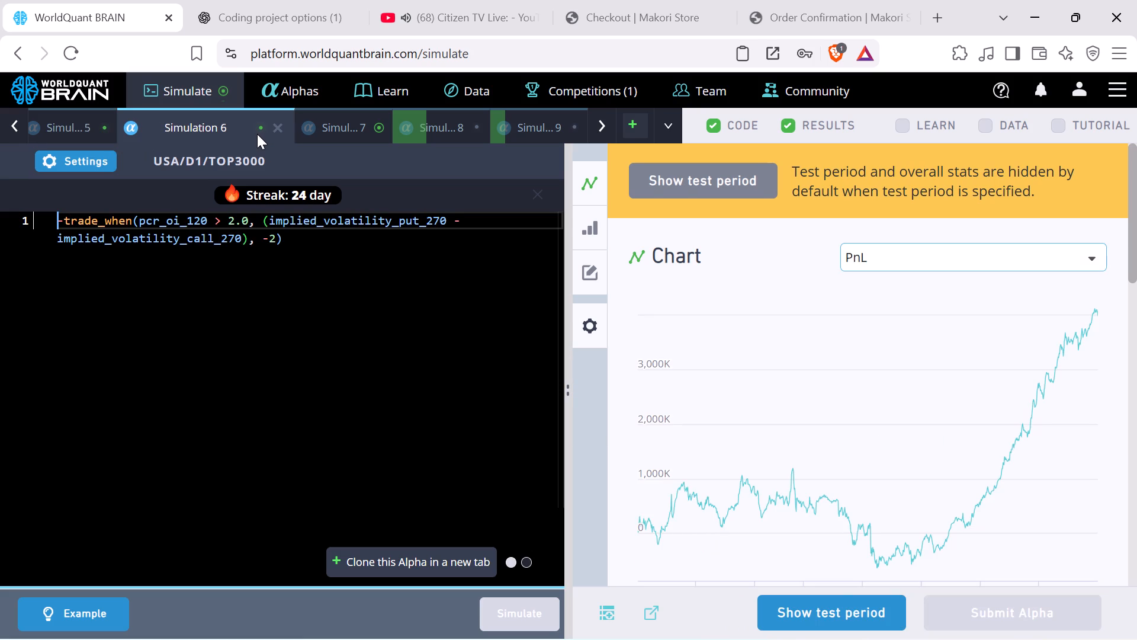
left_click(818, 610)
scroll(823, 439, "down", 2)
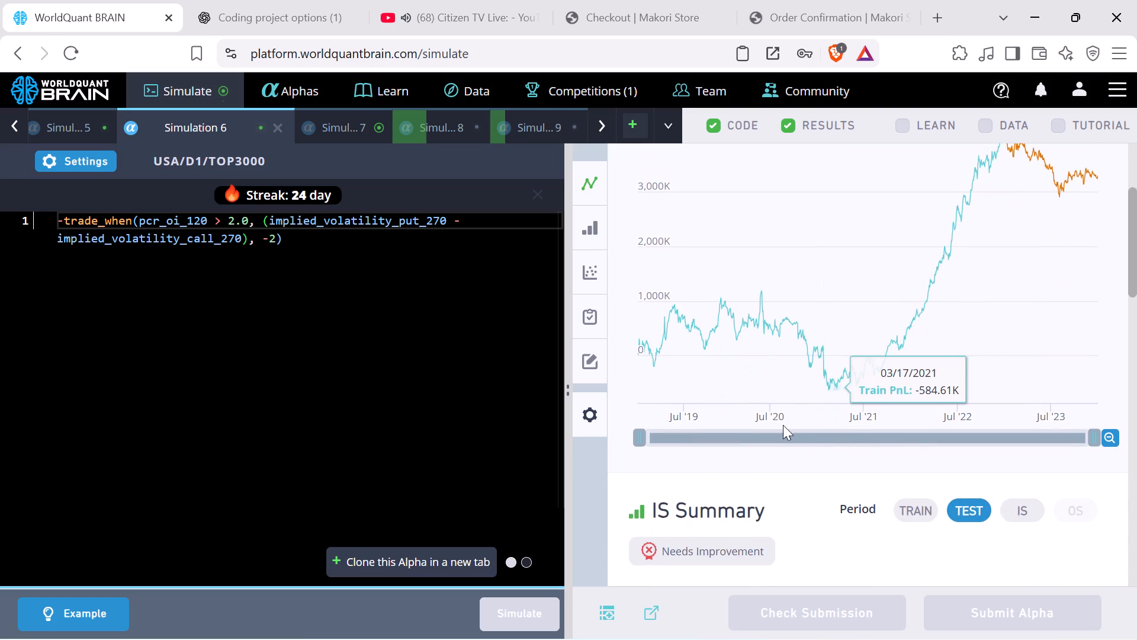
scroll(793, 424, "down", 2)
left_click(1027, 328)
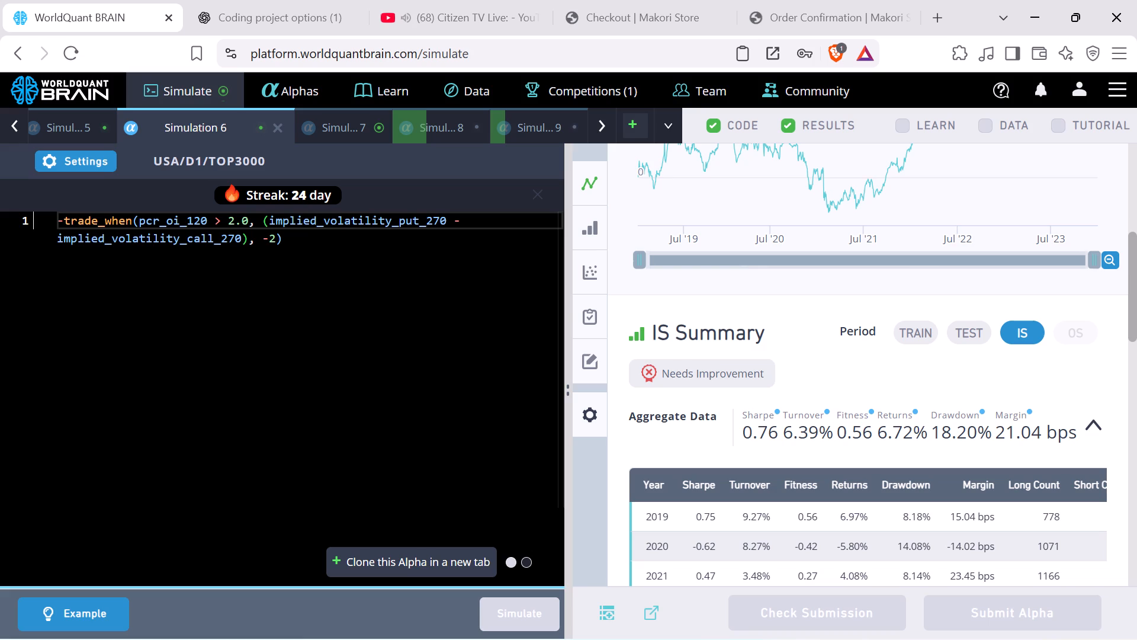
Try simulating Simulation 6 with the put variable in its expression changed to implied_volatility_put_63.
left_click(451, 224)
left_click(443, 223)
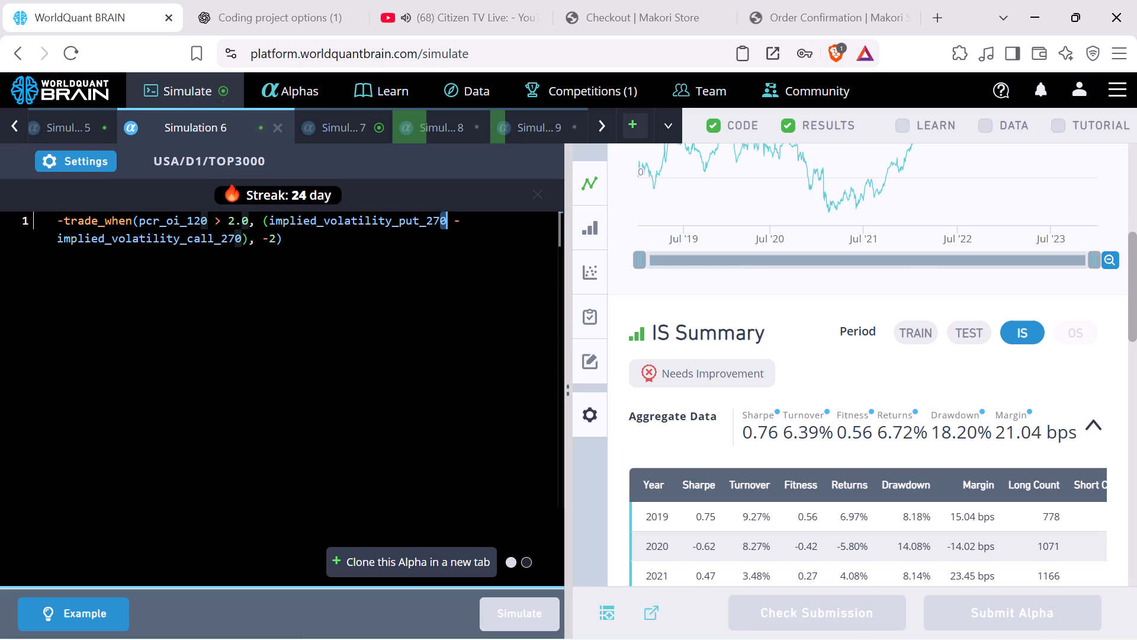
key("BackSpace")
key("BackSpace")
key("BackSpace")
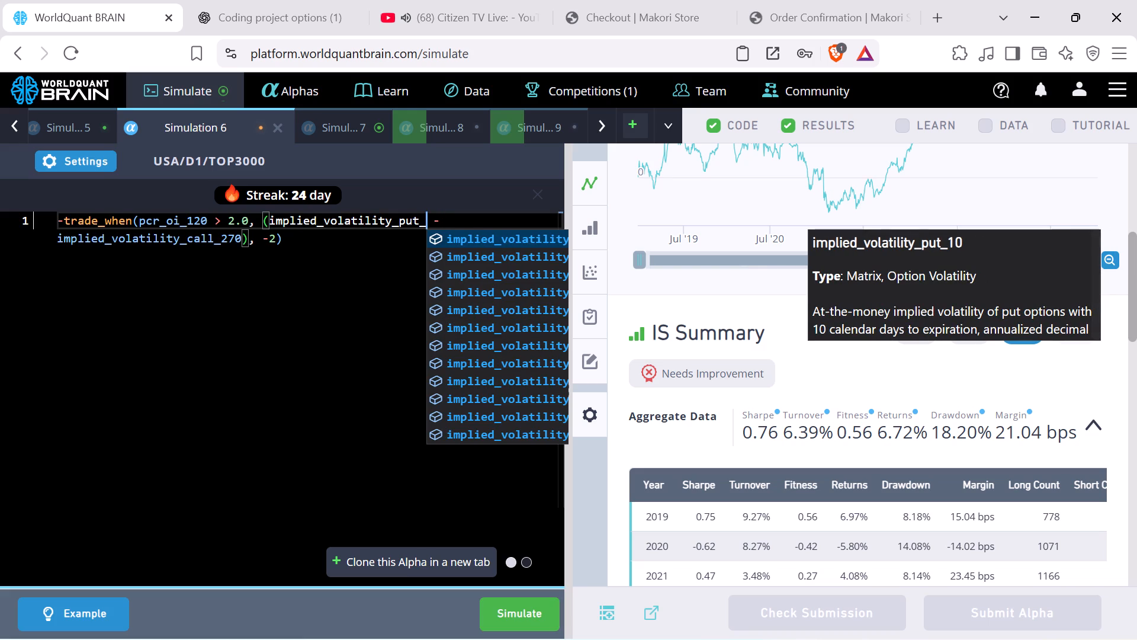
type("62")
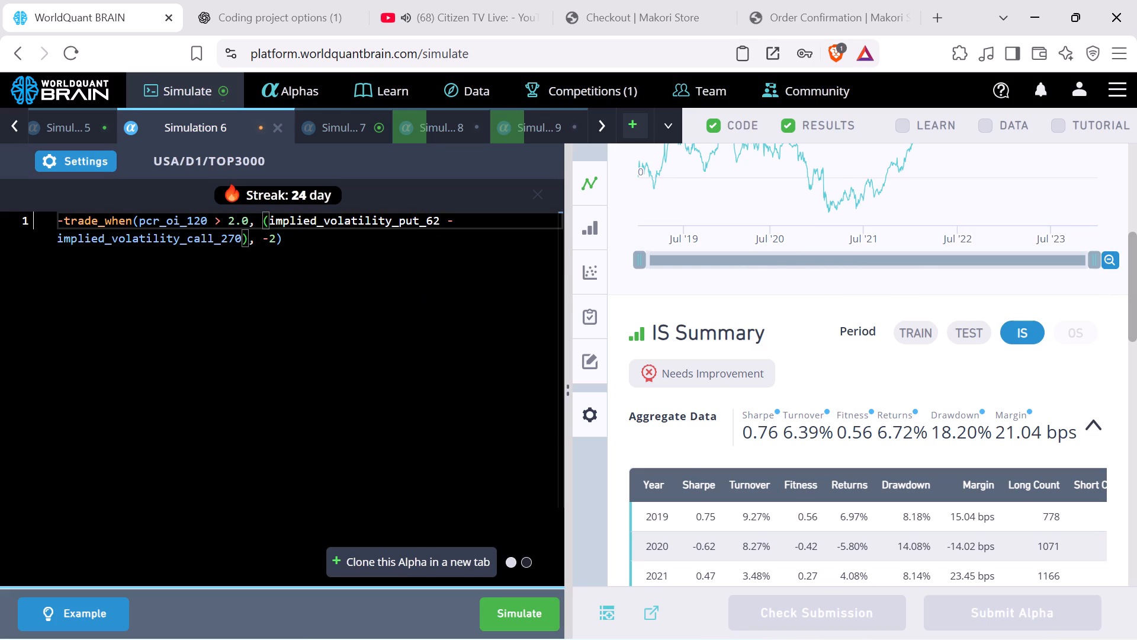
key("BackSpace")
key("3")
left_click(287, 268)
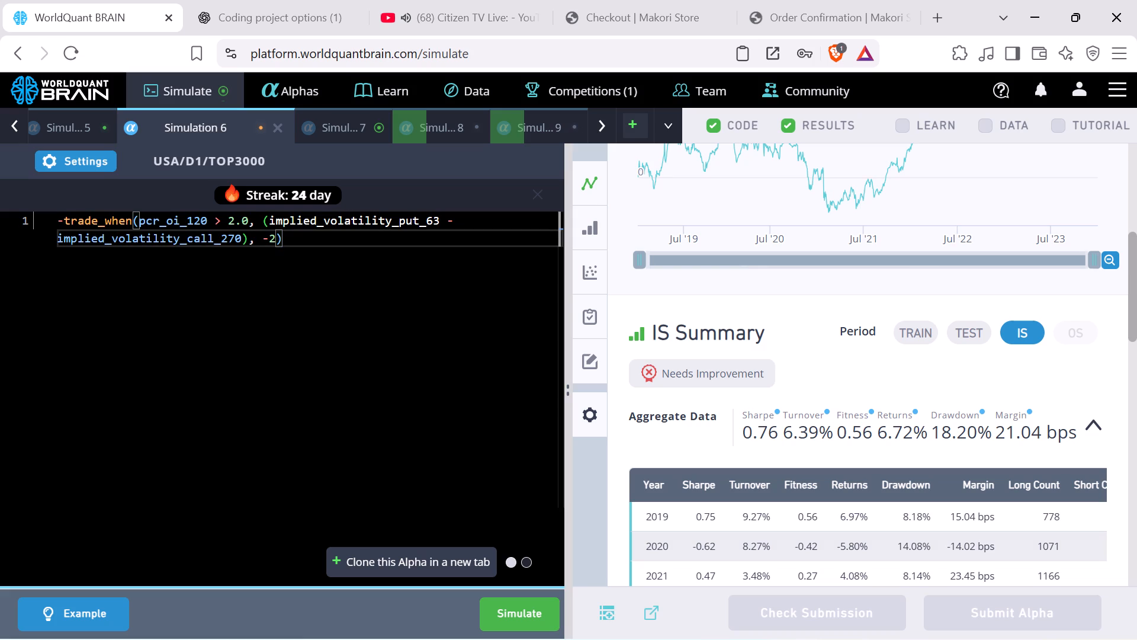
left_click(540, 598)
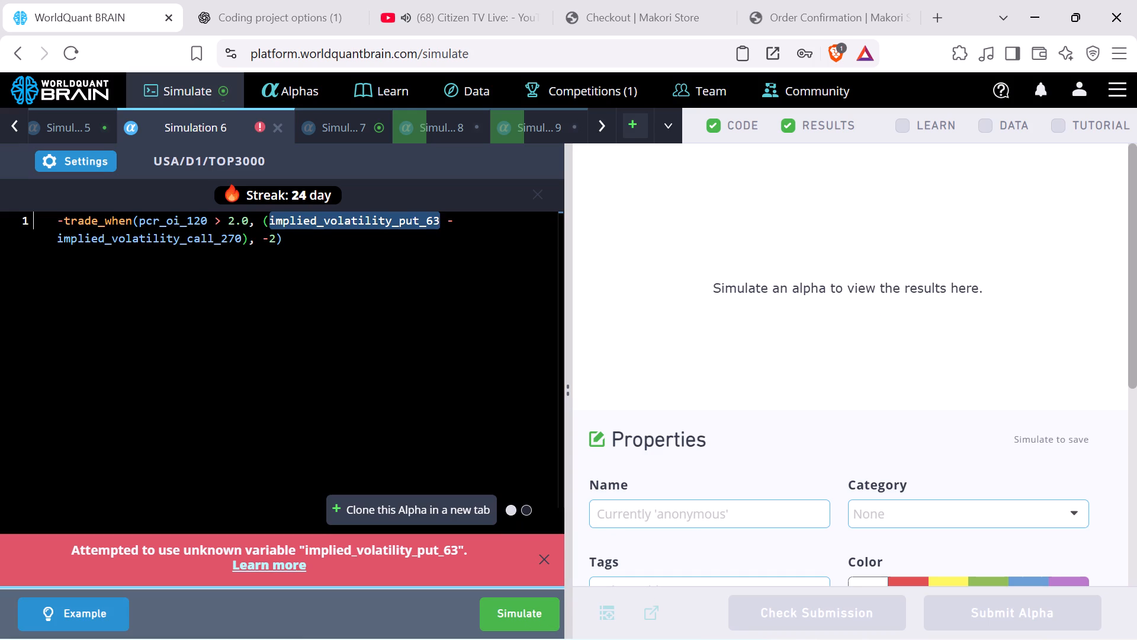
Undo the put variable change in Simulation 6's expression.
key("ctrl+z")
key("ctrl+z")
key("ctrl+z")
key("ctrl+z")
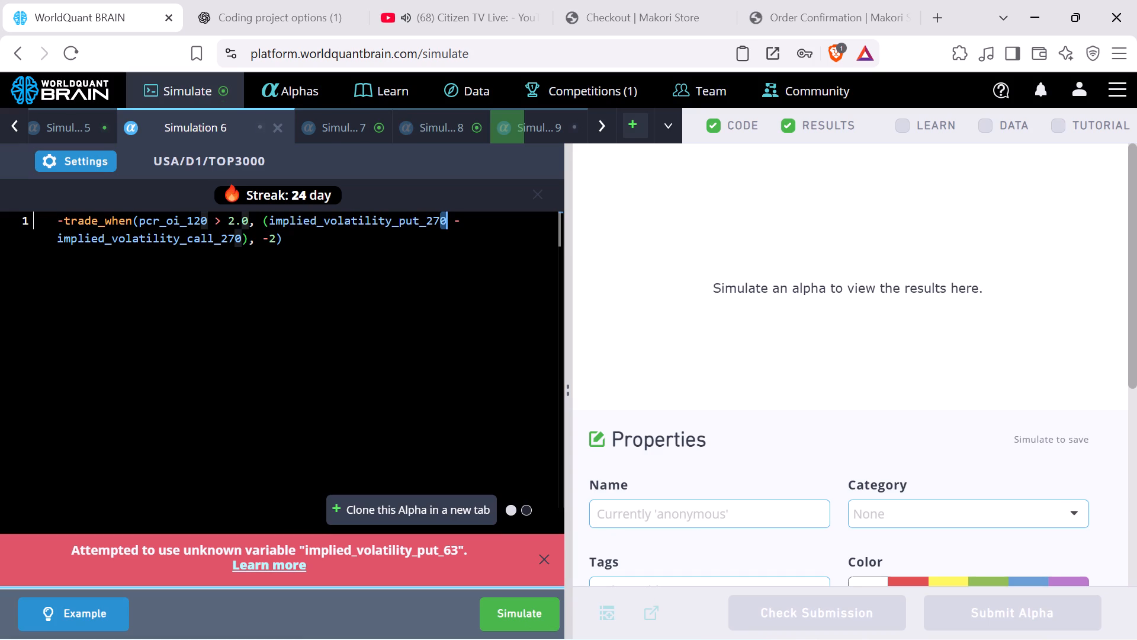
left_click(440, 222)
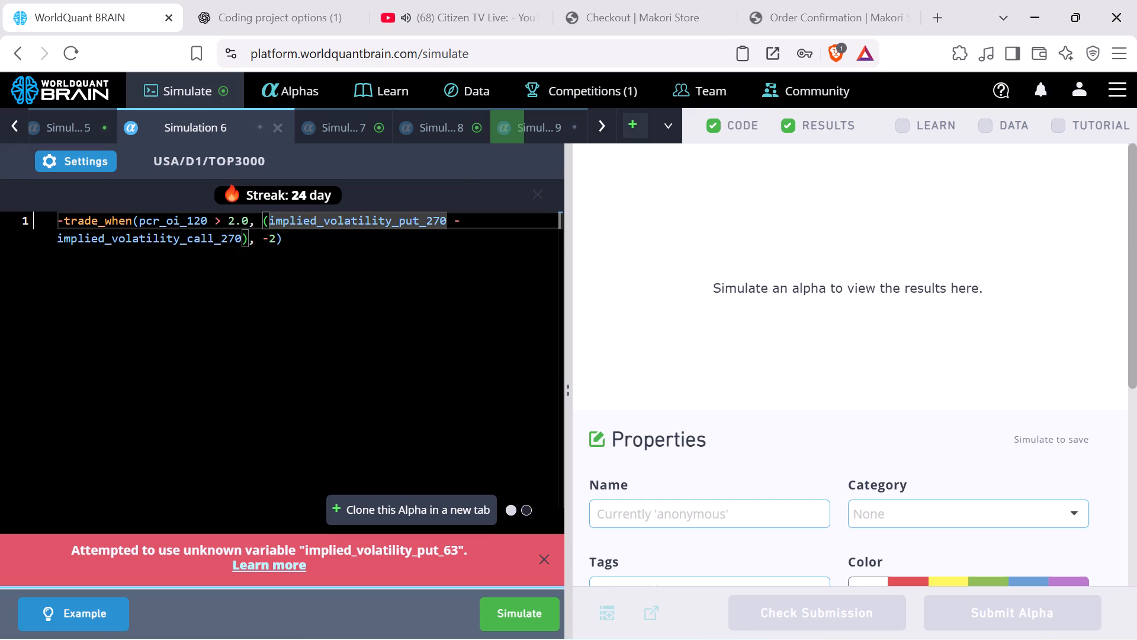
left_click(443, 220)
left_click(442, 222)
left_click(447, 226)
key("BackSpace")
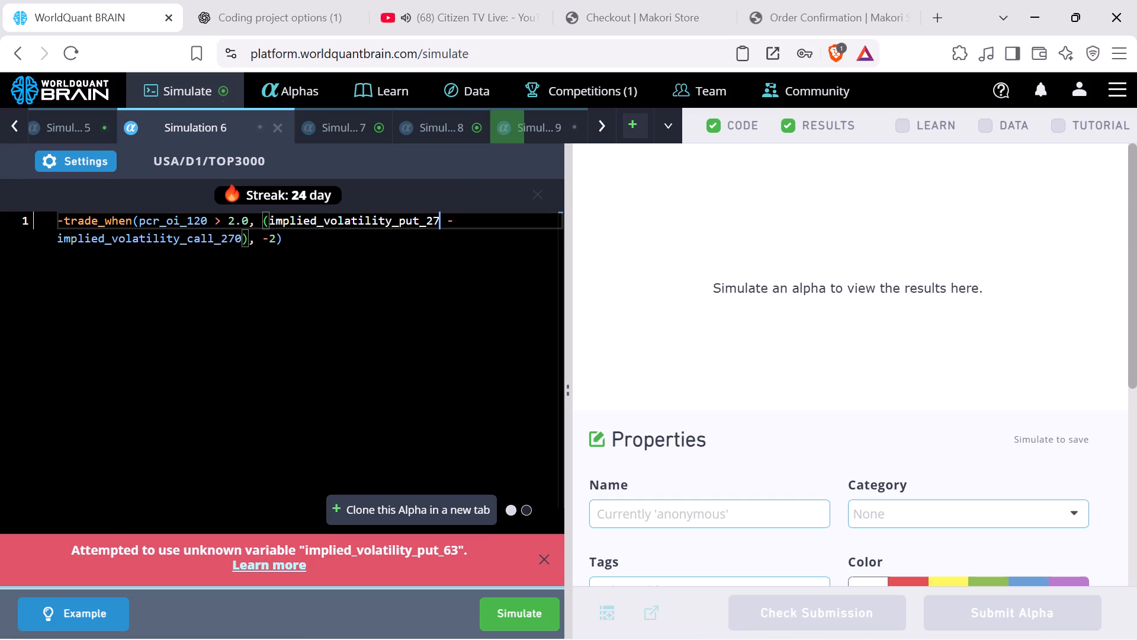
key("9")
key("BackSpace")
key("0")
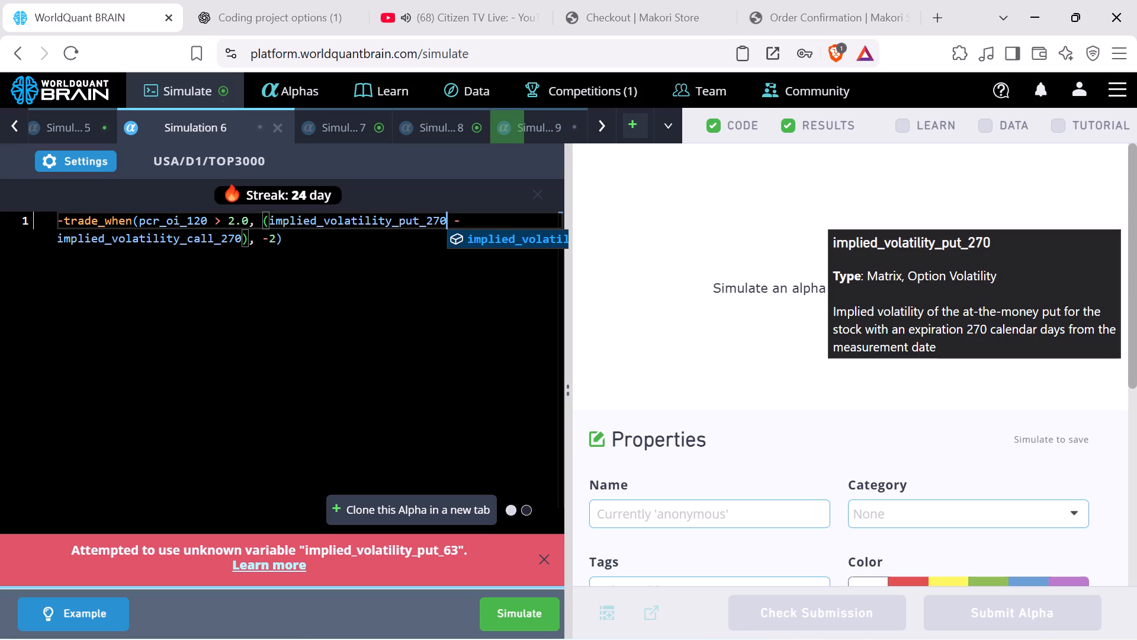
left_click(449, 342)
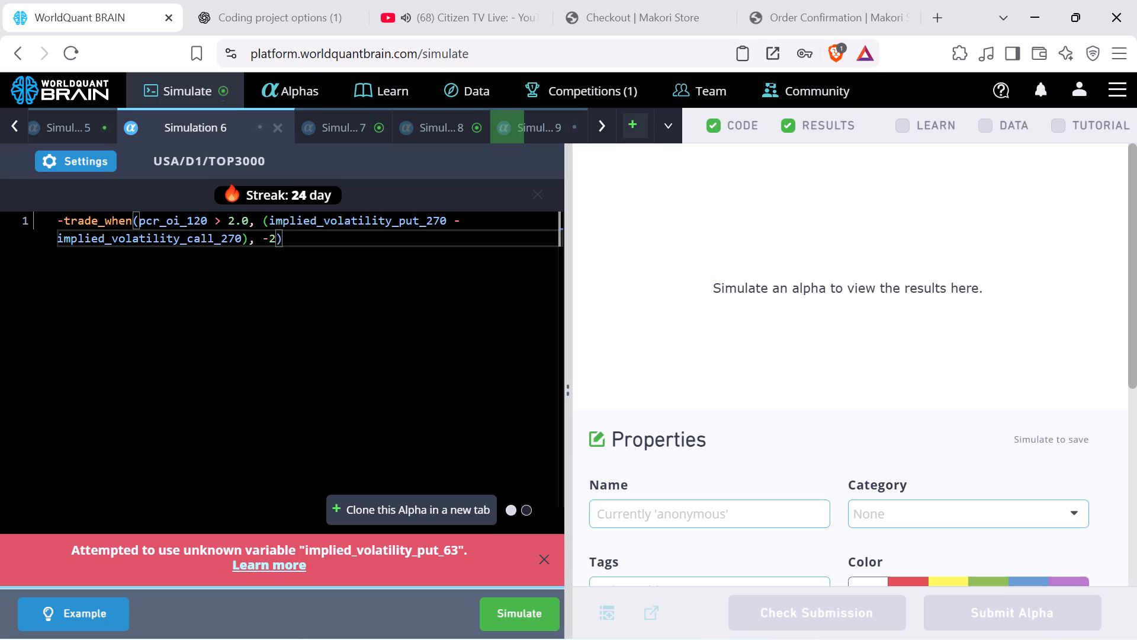
Set Simulation 6's universe to TOP2000, apply the settings, and simulate its alpha.
left_click(105, 164)
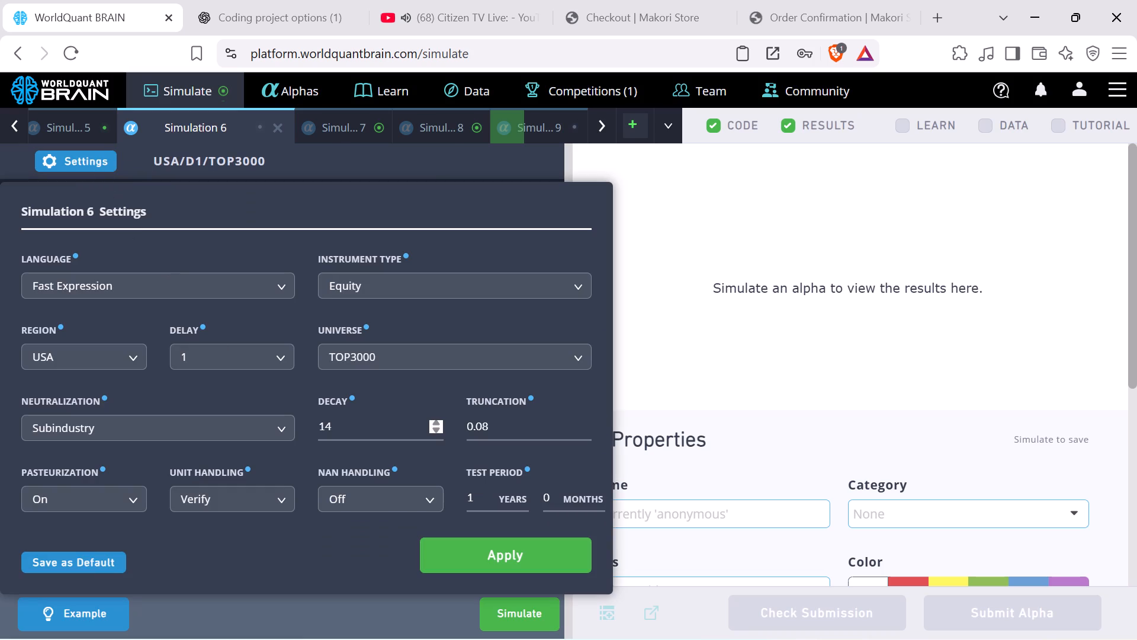
left_click(386, 350)
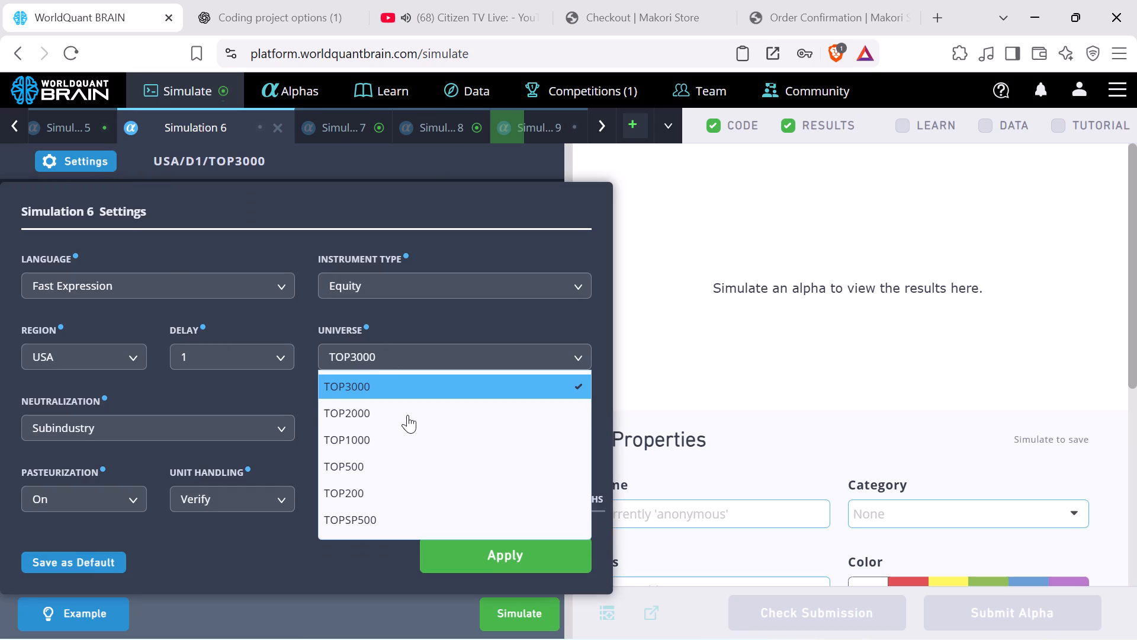
left_click(407, 415)
left_click(490, 556)
left_click(519, 616)
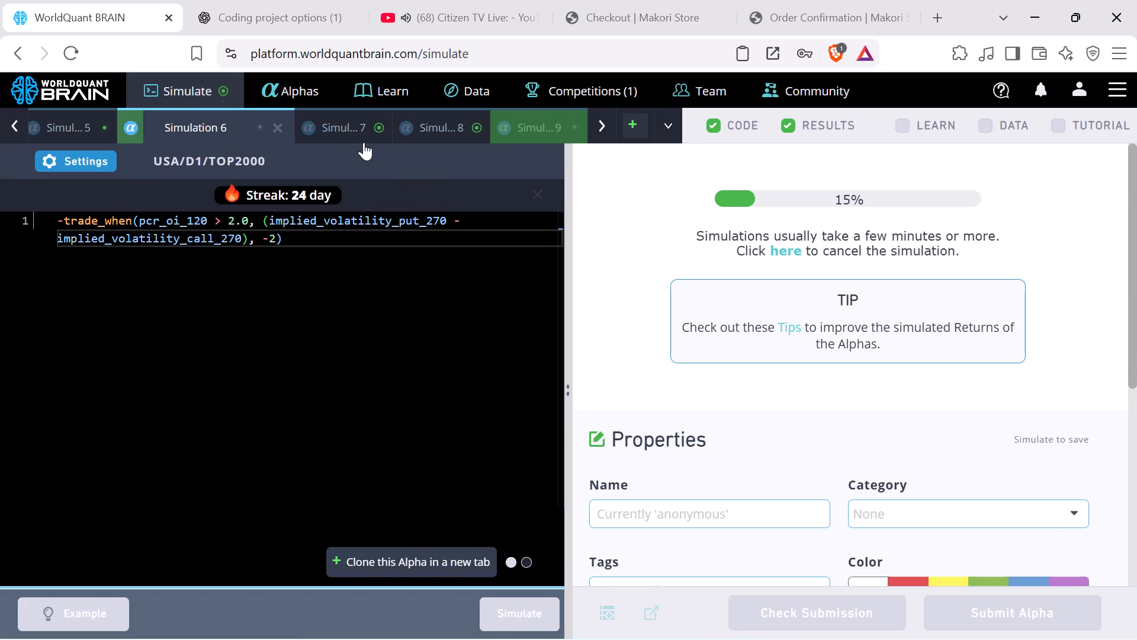
Reveal Simulation 7's test period and view its IS Summary for the IS period.
left_click(336, 121)
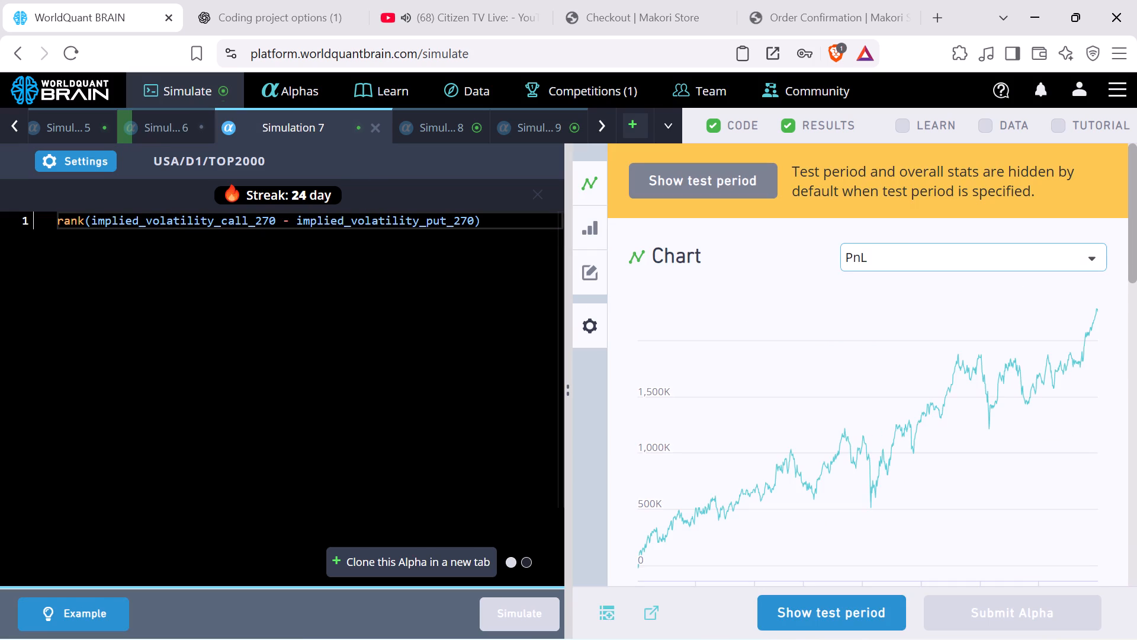
left_click(807, 613)
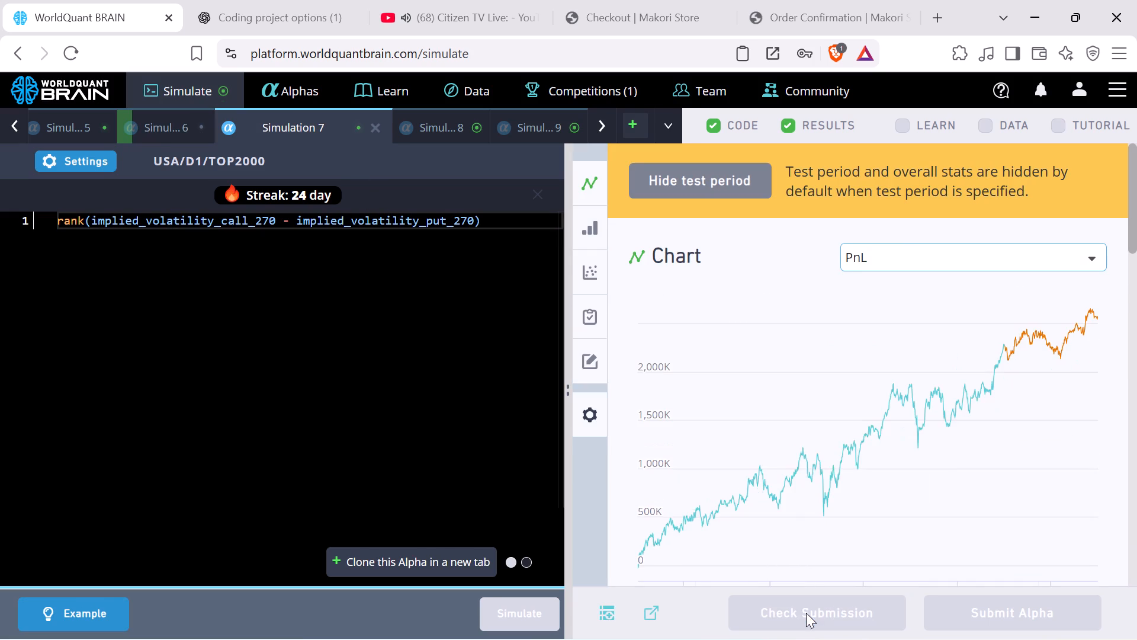
scroll(856, 509, "down", 3)
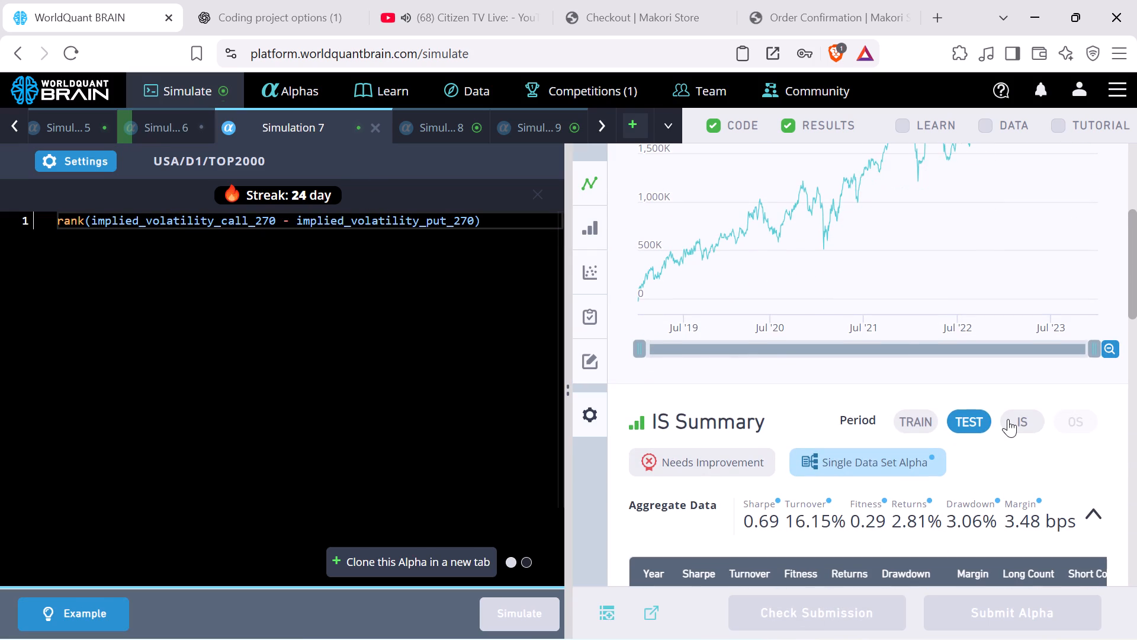
left_click(1008, 418)
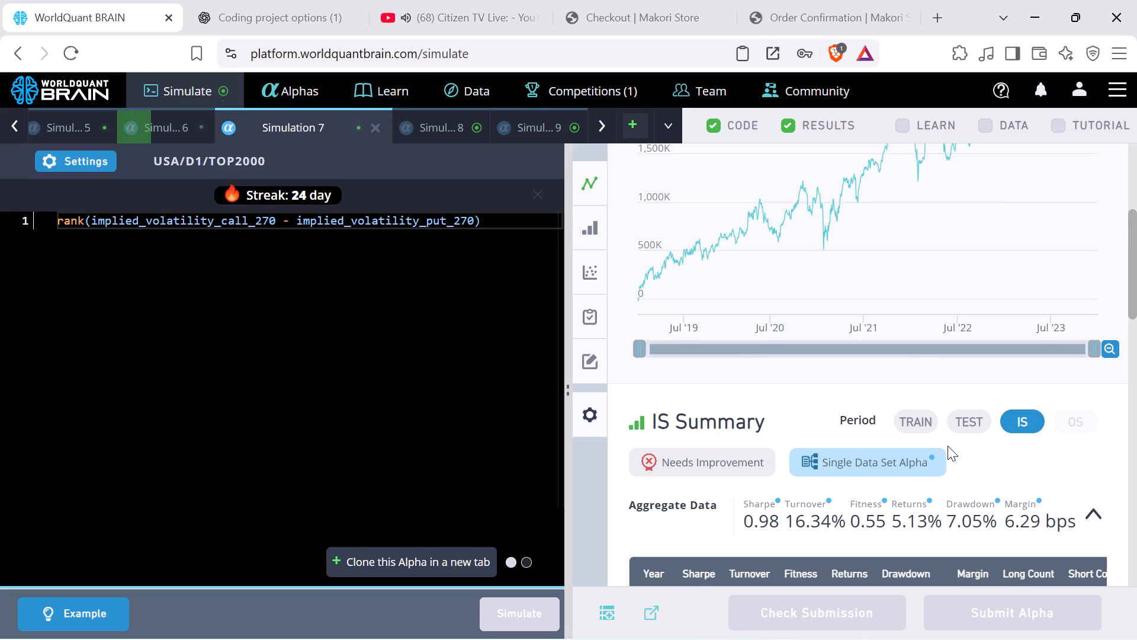
Set Simulation 7's universe to TOP1000, apply the settings, and simulate its alpha again.
left_click(79, 162)
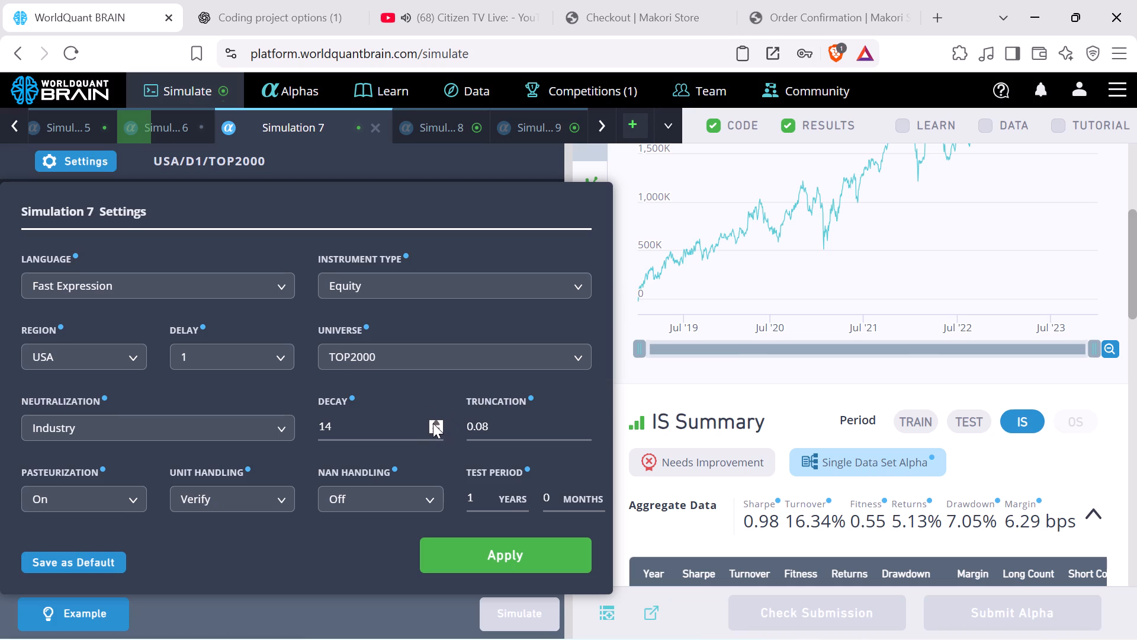
left_click(403, 353)
left_click(412, 439)
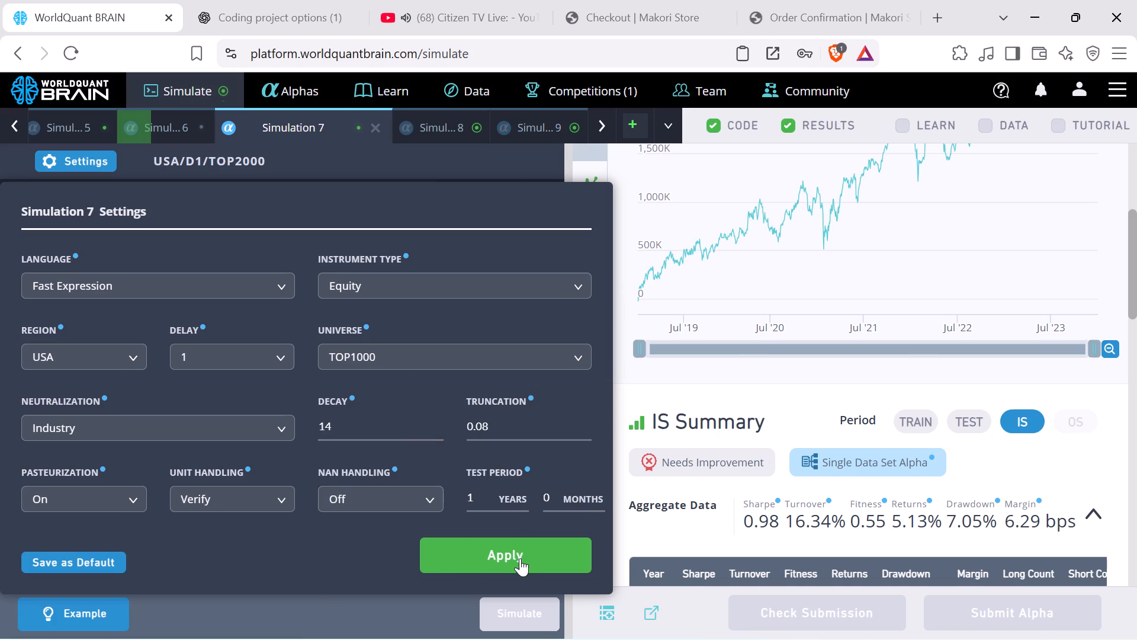
left_click(520, 558)
left_click(522, 614)
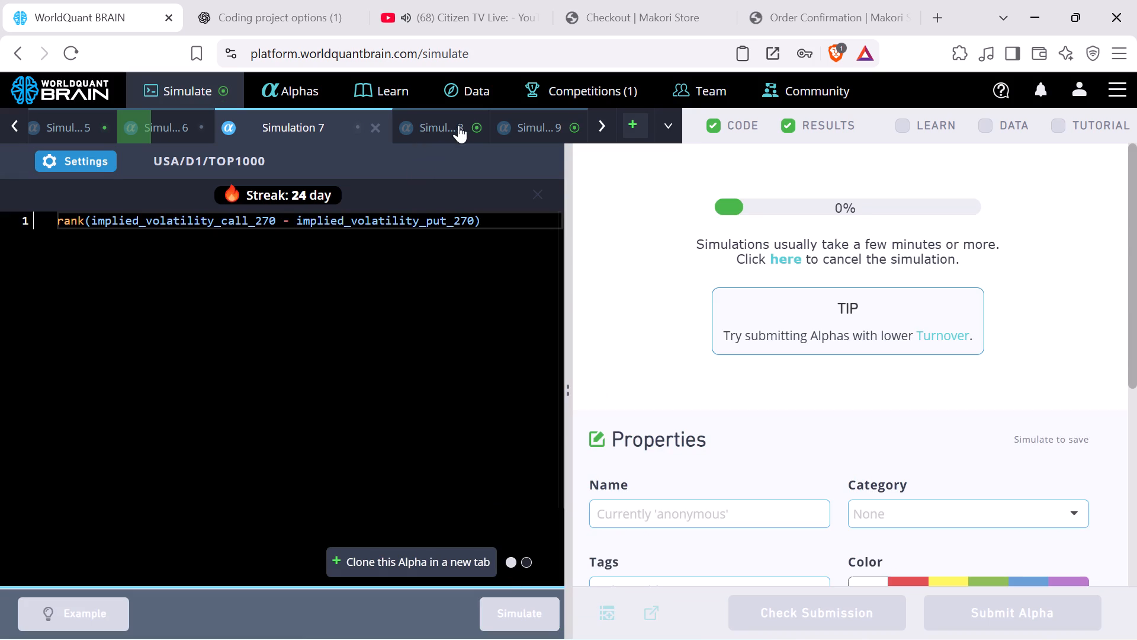
Reveal Simulation 8's test period and review its IS-period summary, yearly figures, and correlation section.
left_click(445, 128)
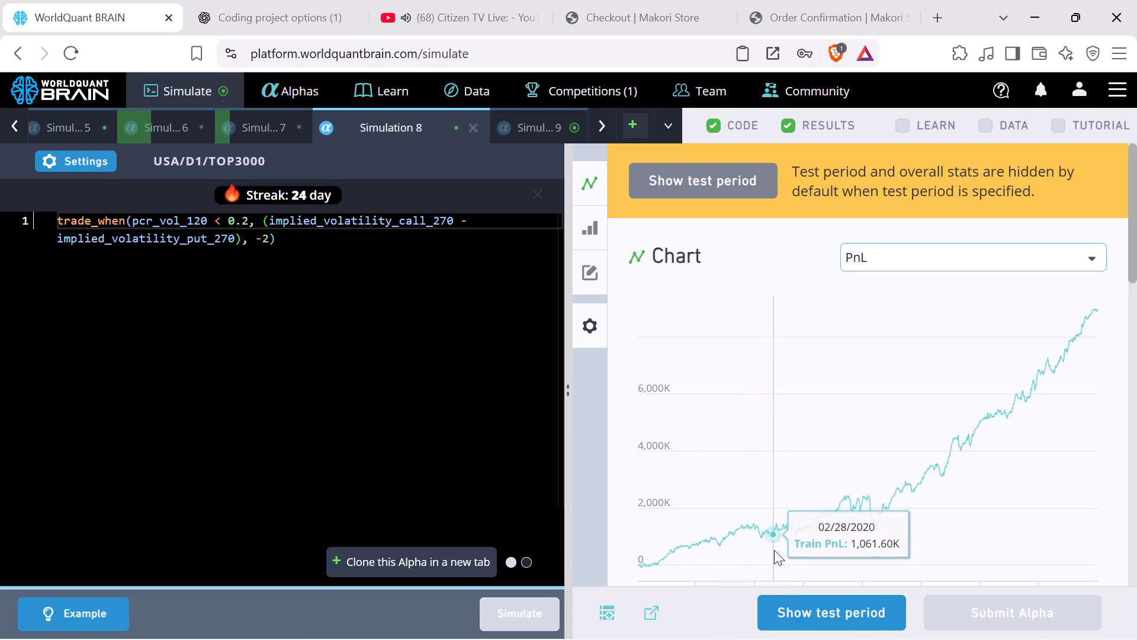
left_click(791, 620)
scroll(780, 418, "down", 4)
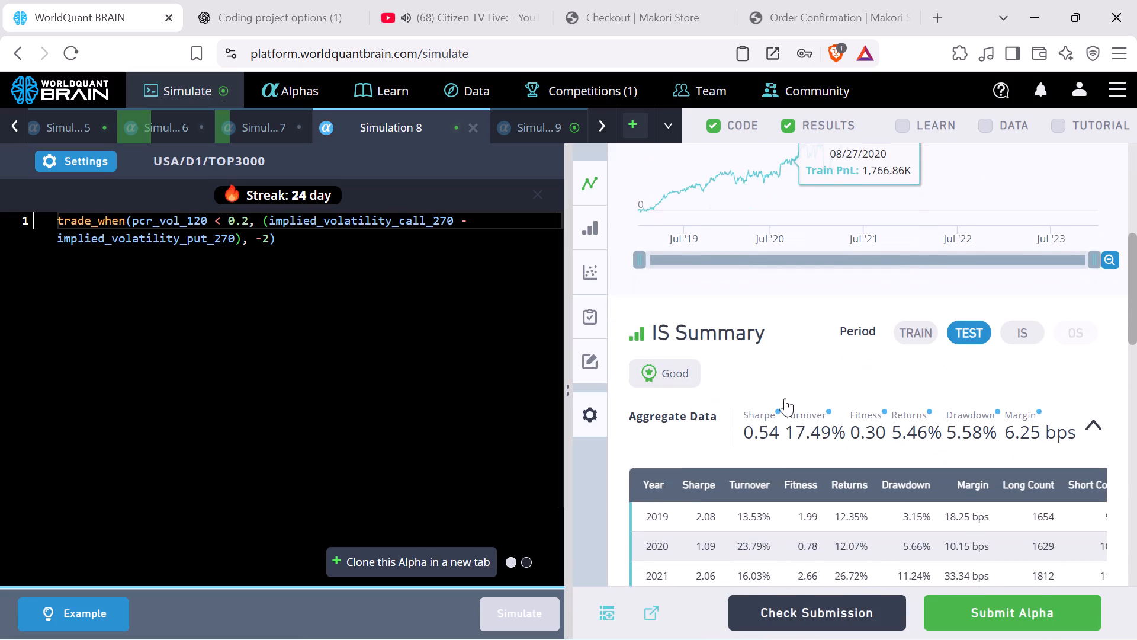
left_click(1011, 340)
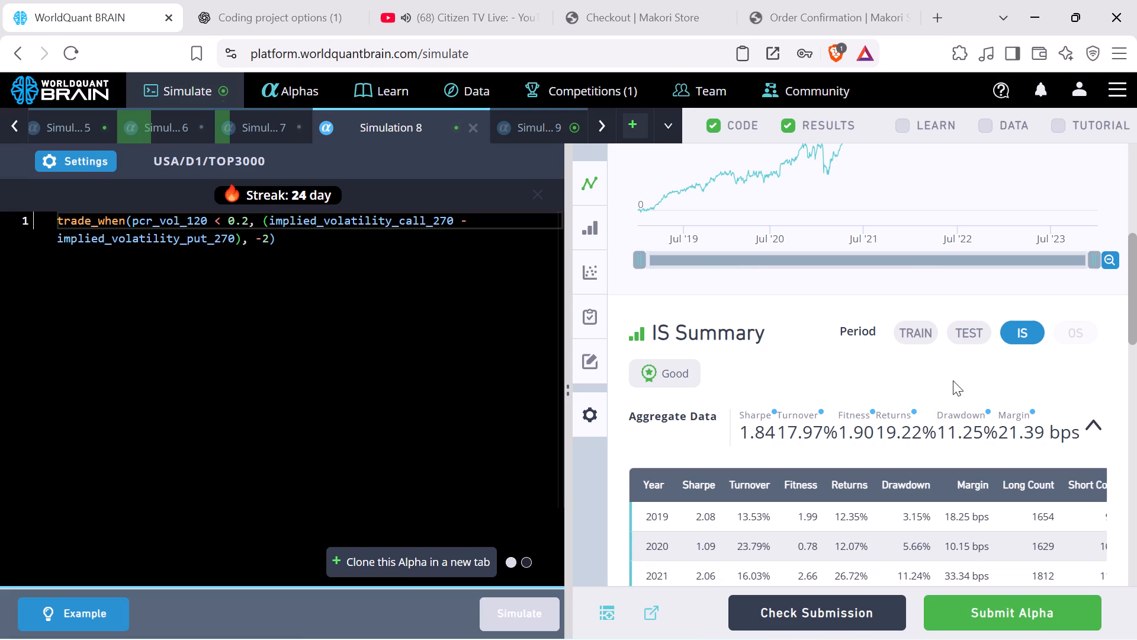
scroll(871, 440, "down", 4)
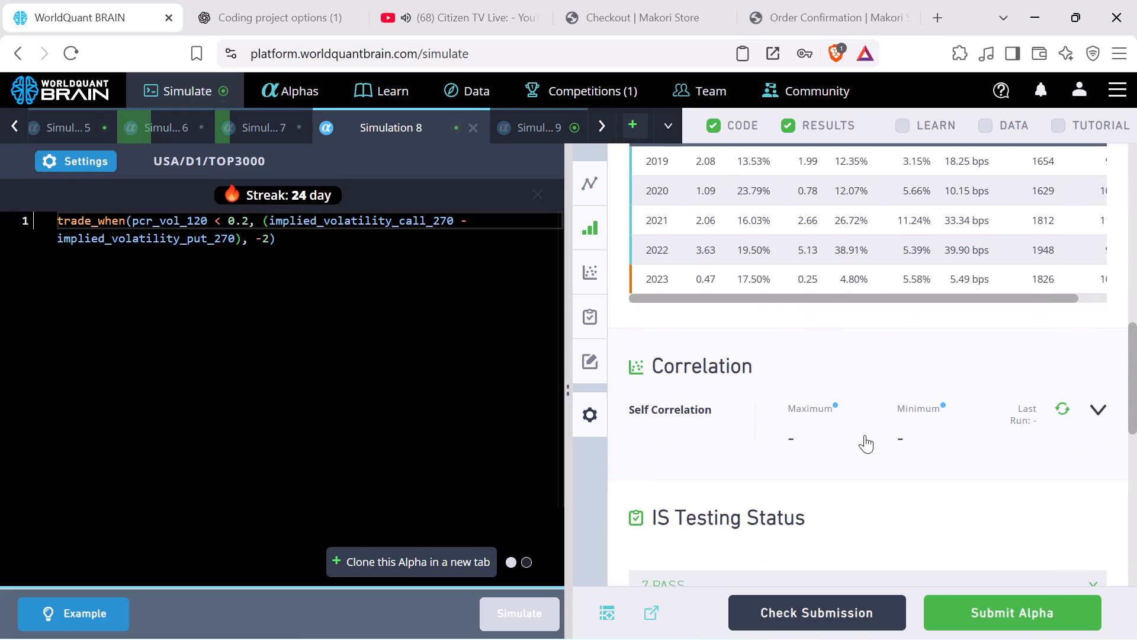
Run the submission check on Simulation 8's alpha and set its color property to green.
scroll(865, 434, "down", 1)
left_click(844, 615)
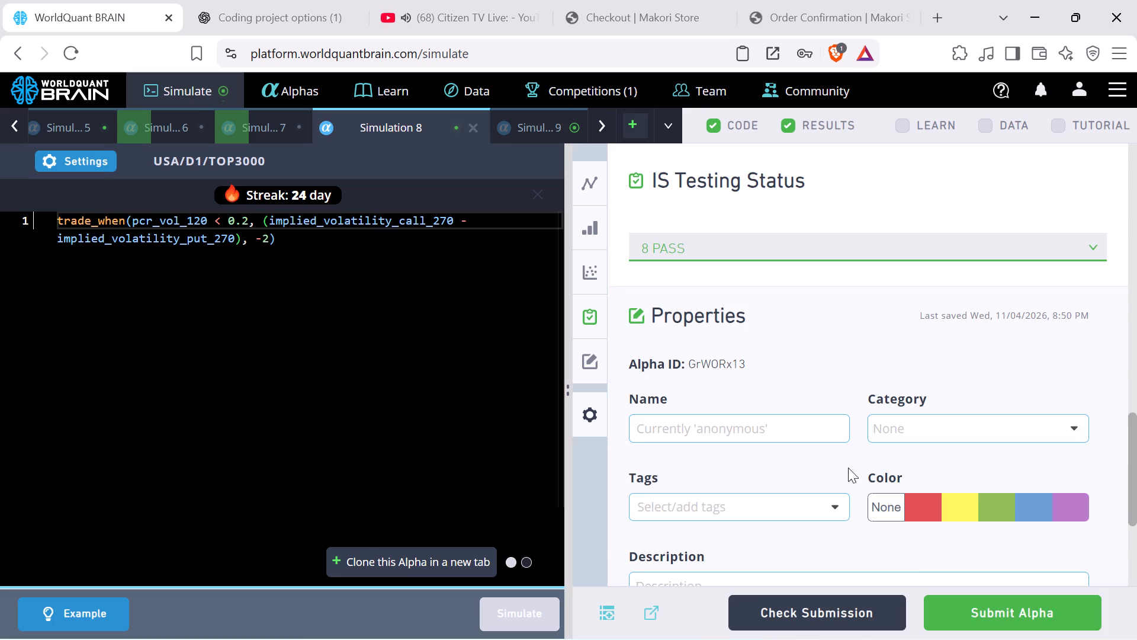
left_click(1002, 501)
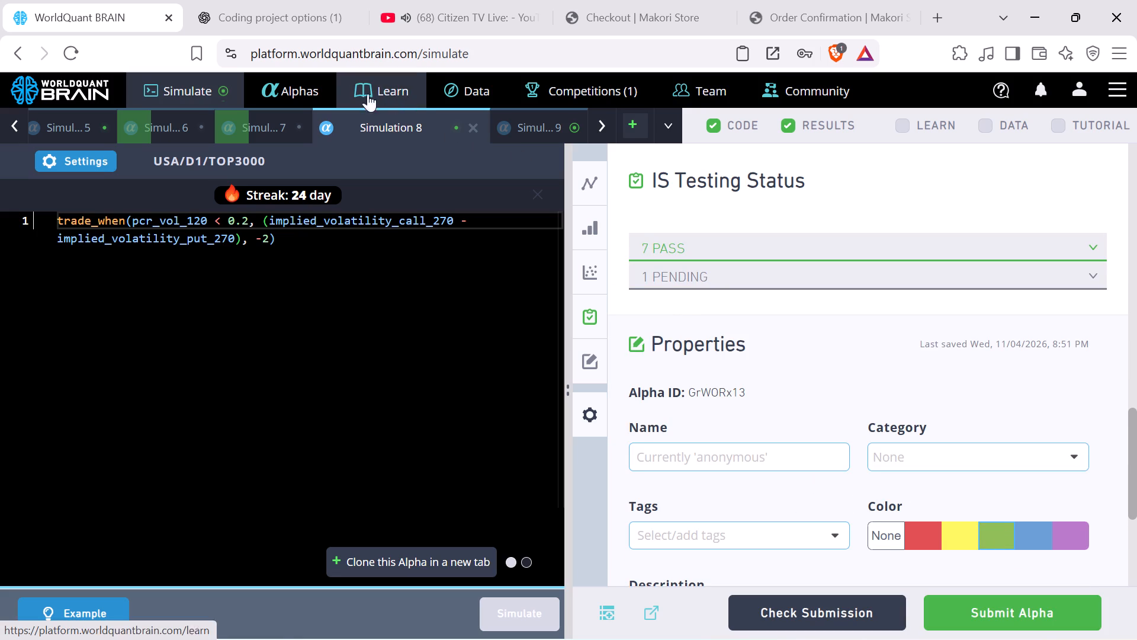
Open the list of unsubmitted alphas and look through its first page.
left_click(296, 95)
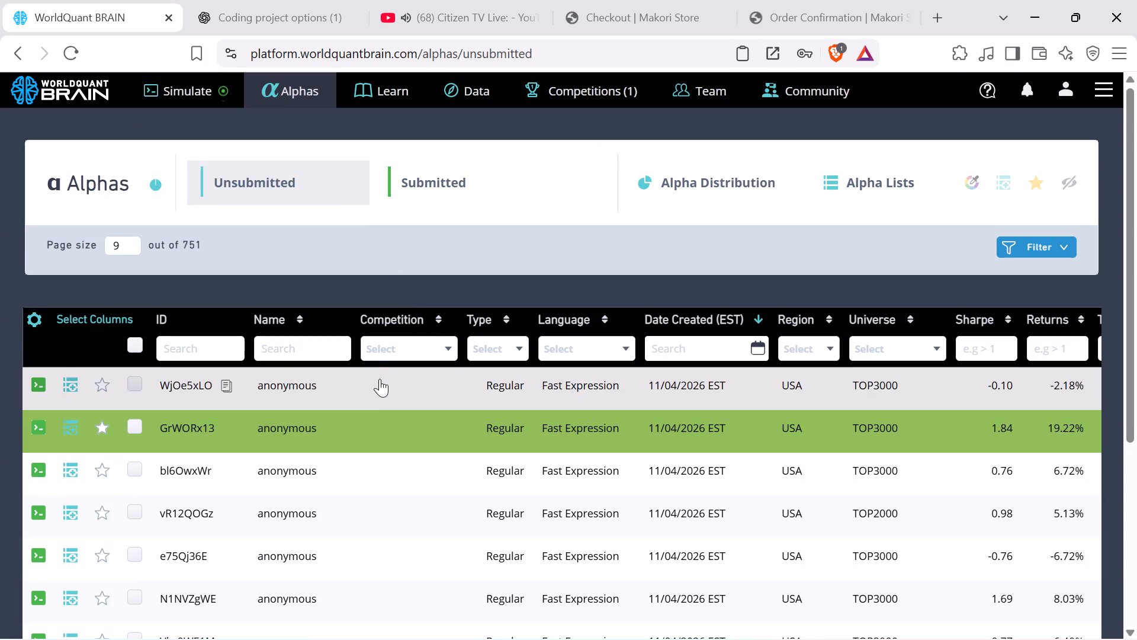
scroll(372, 317, "up", 3)
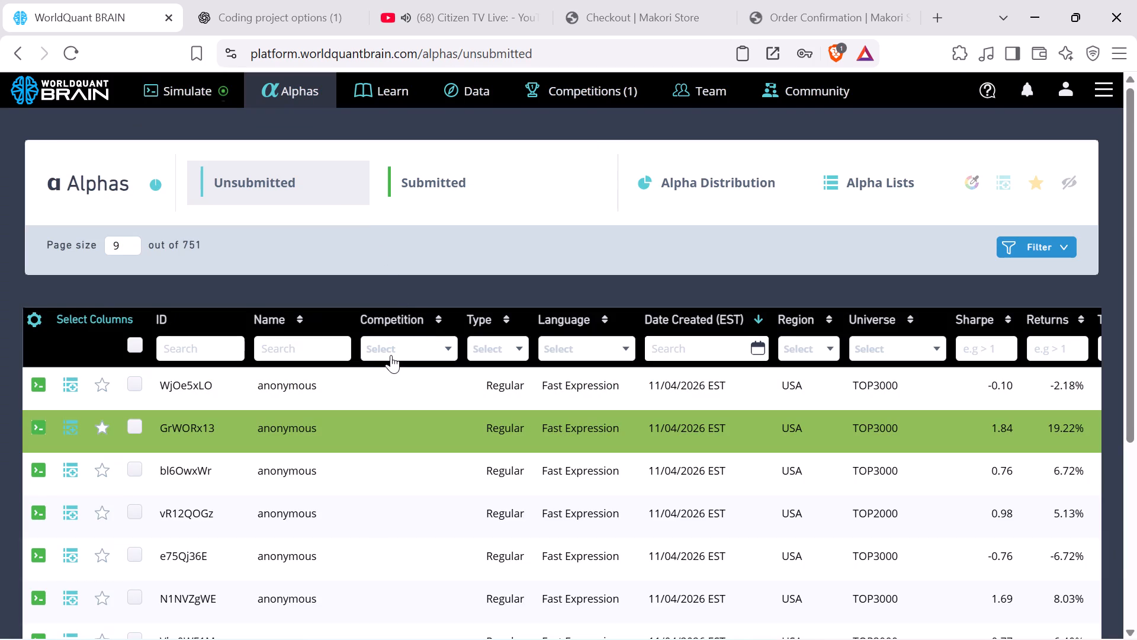
scroll(391, 355, "up", 2)
scroll(387, 344, "down", 7)
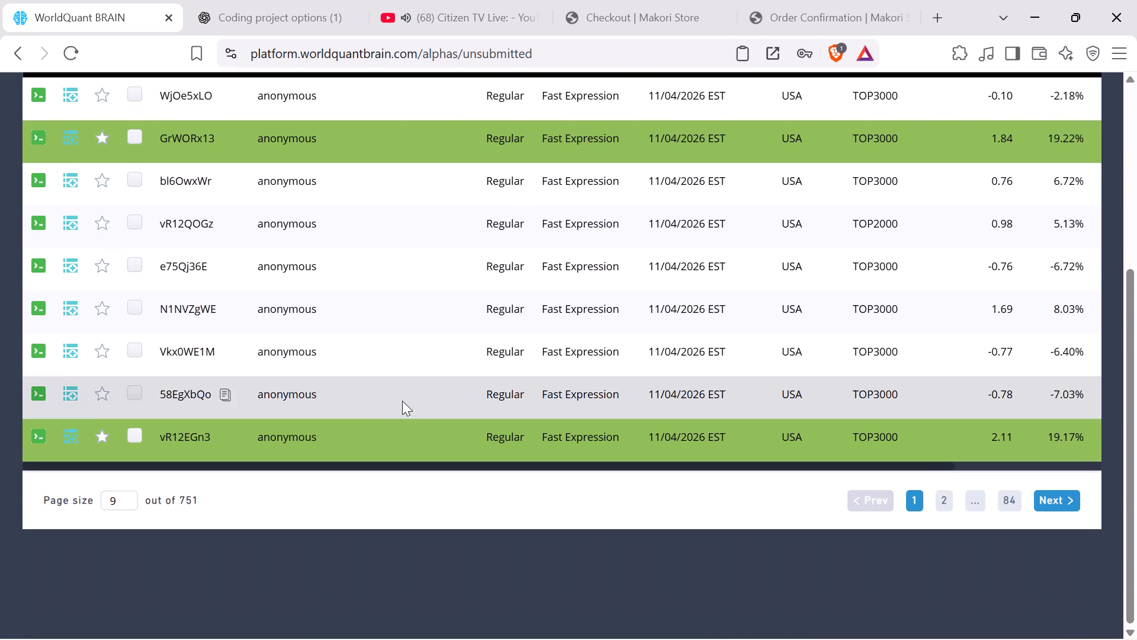
scroll(406, 430, "down", 1)
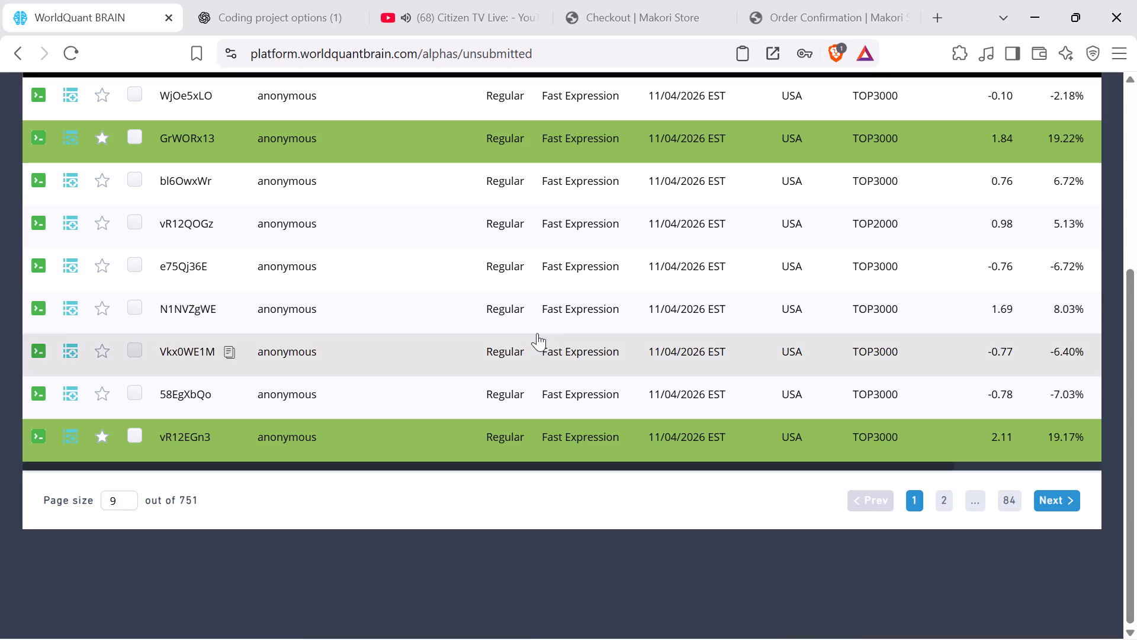
View the details of alpha N1NVZgWE, reveal its test period, and close the details.
left_click(479, 317)
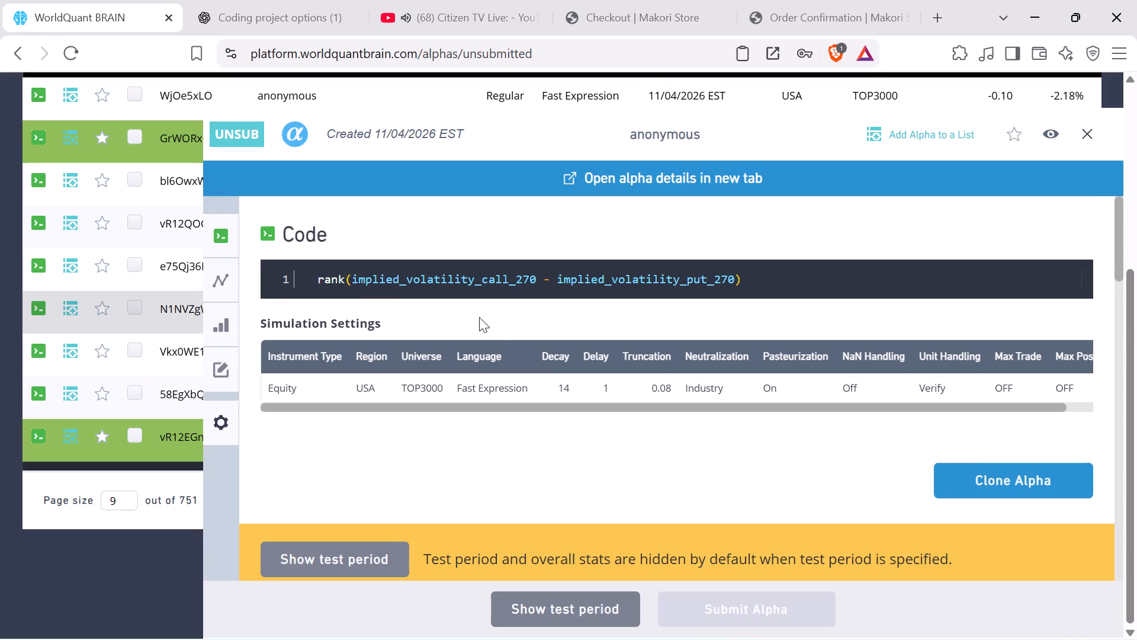
left_click(609, 608)
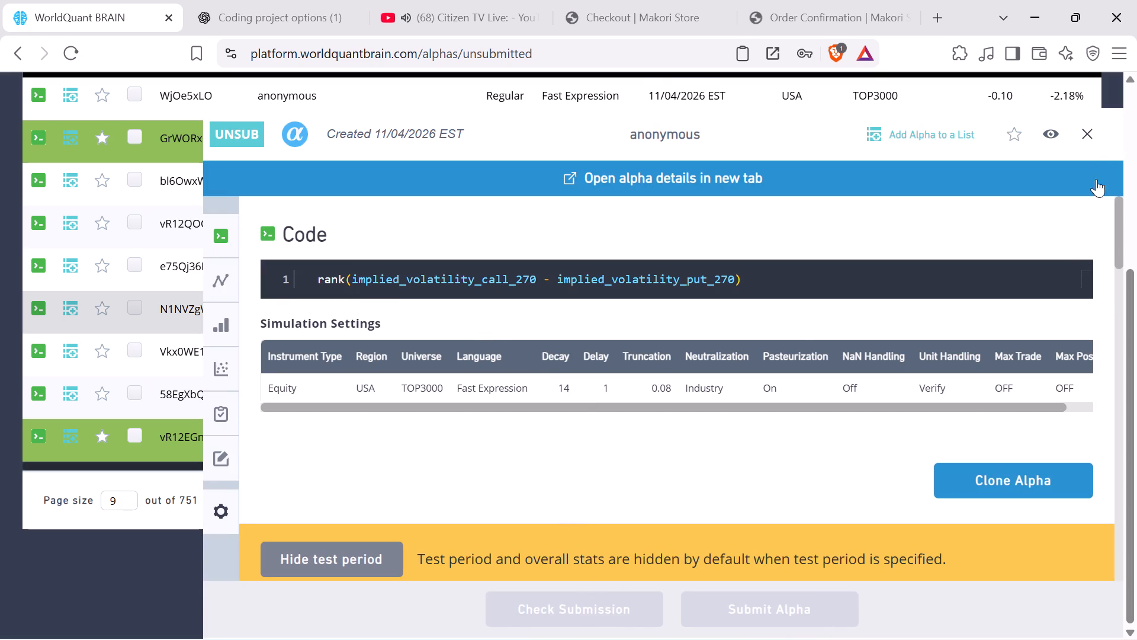
left_click(1089, 127)
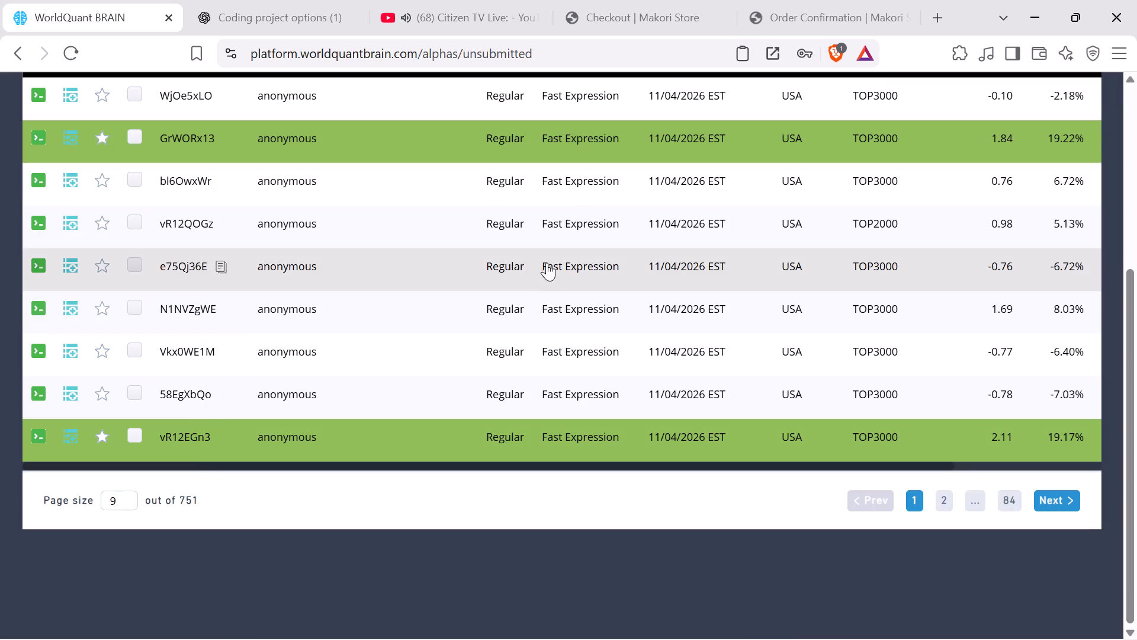
Open green alpha 78L62rPb on page 2 of the unsubmitted list, reveal its test period, run its submission check, and close it.
scroll(549, 324, "down", 2)
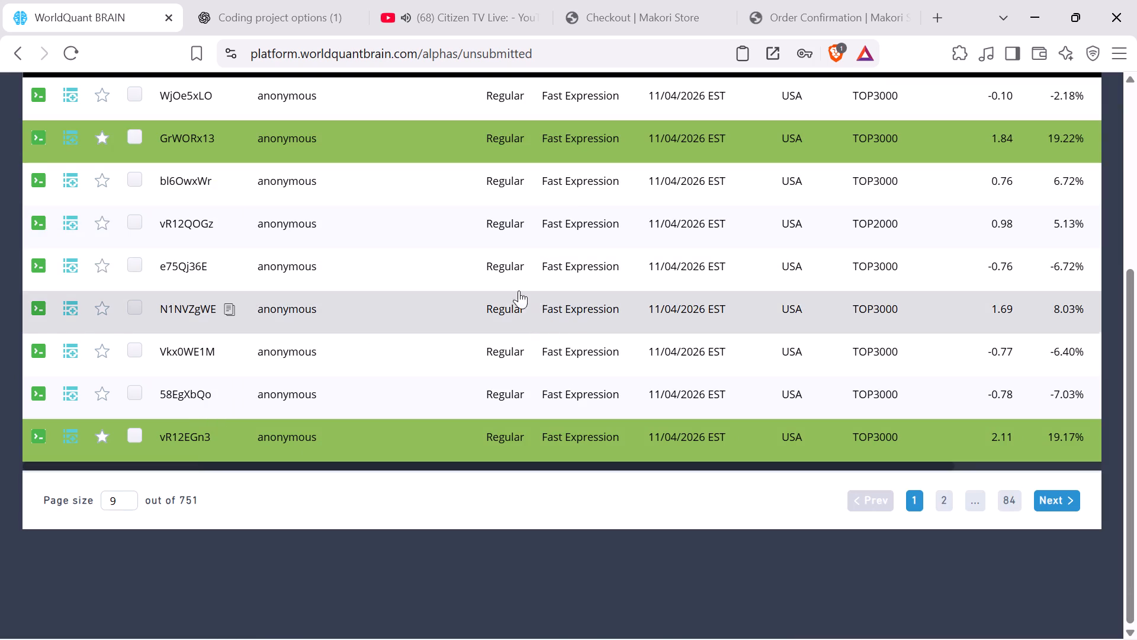
scroll(484, 253, "up", 4)
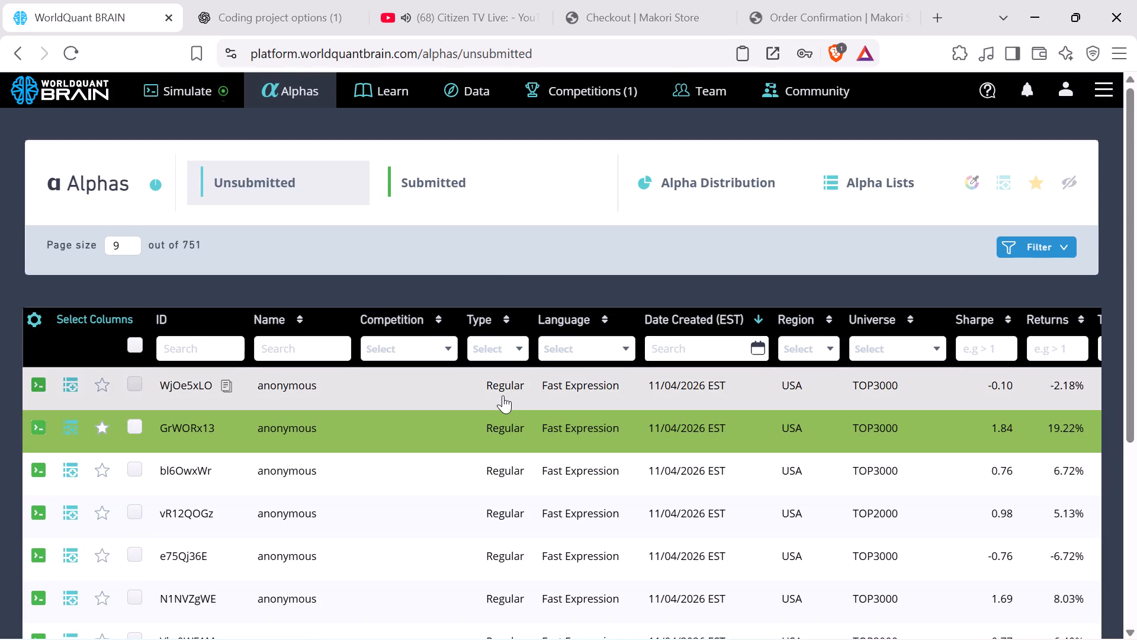
scroll(518, 471, "down", 3)
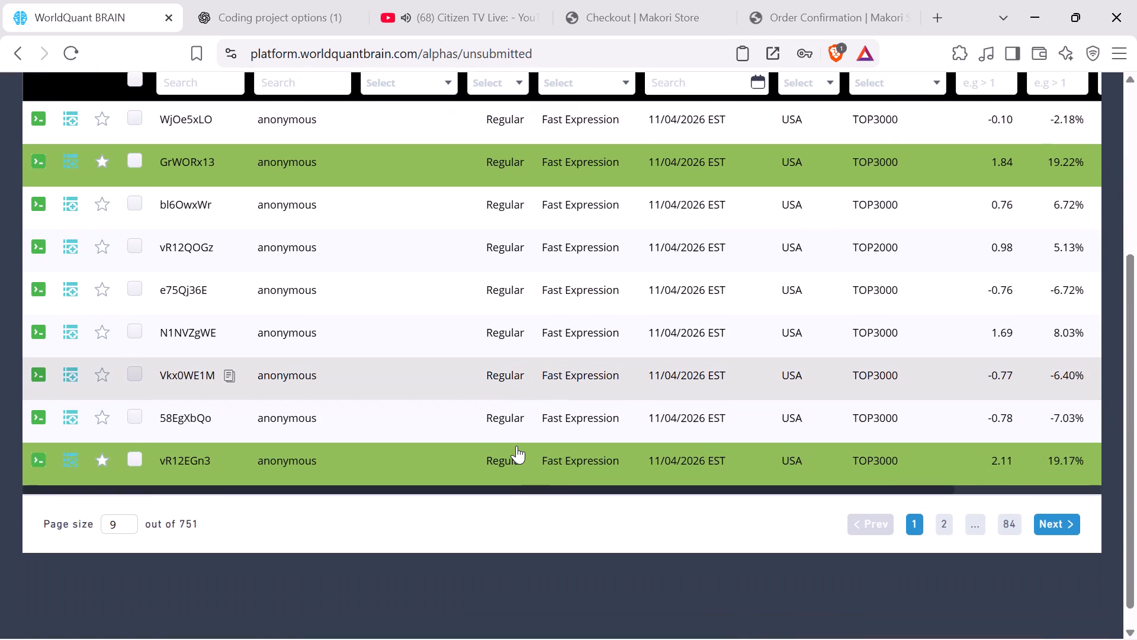
scroll(517, 446, "down", 2)
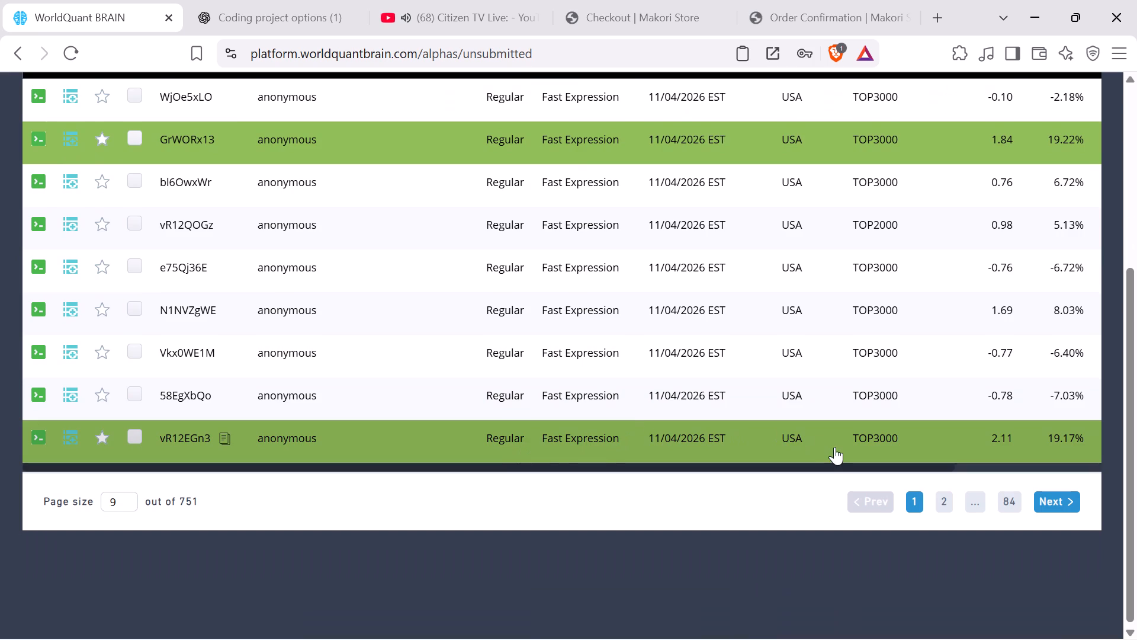
left_click(942, 504)
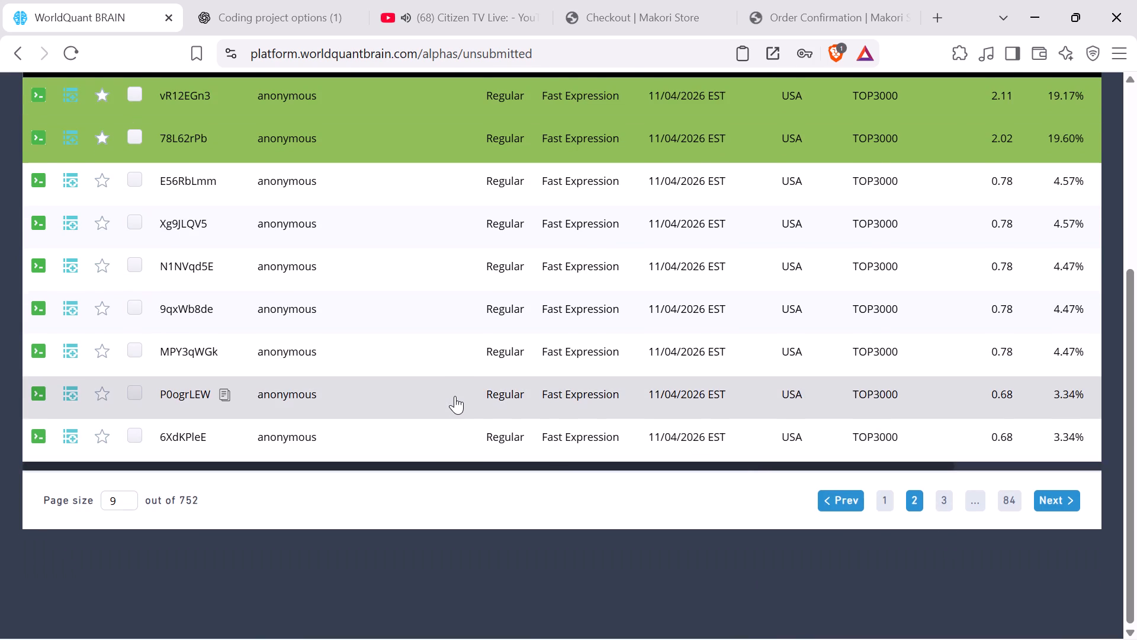
scroll(455, 396, "up", 1)
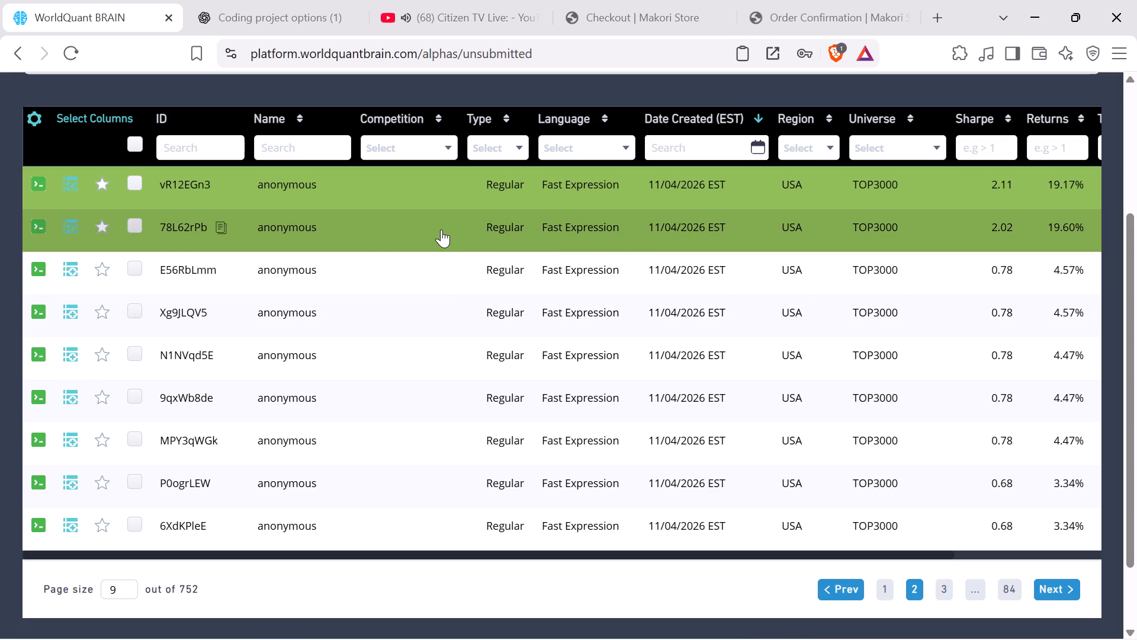
left_click(441, 229)
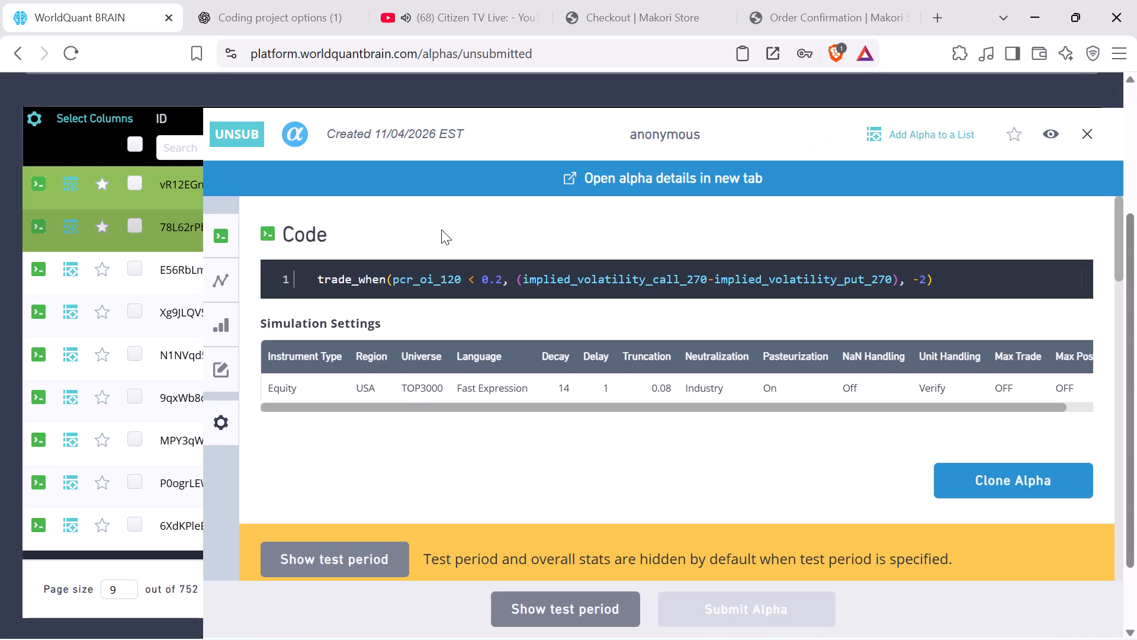
left_click(623, 611)
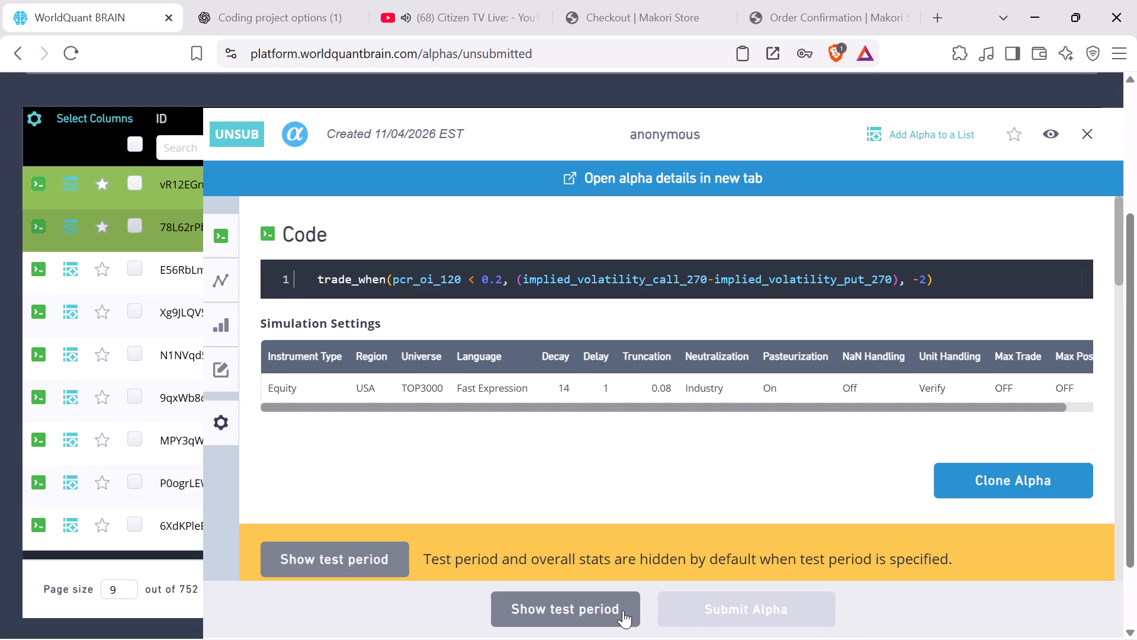
left_click(625, 606)
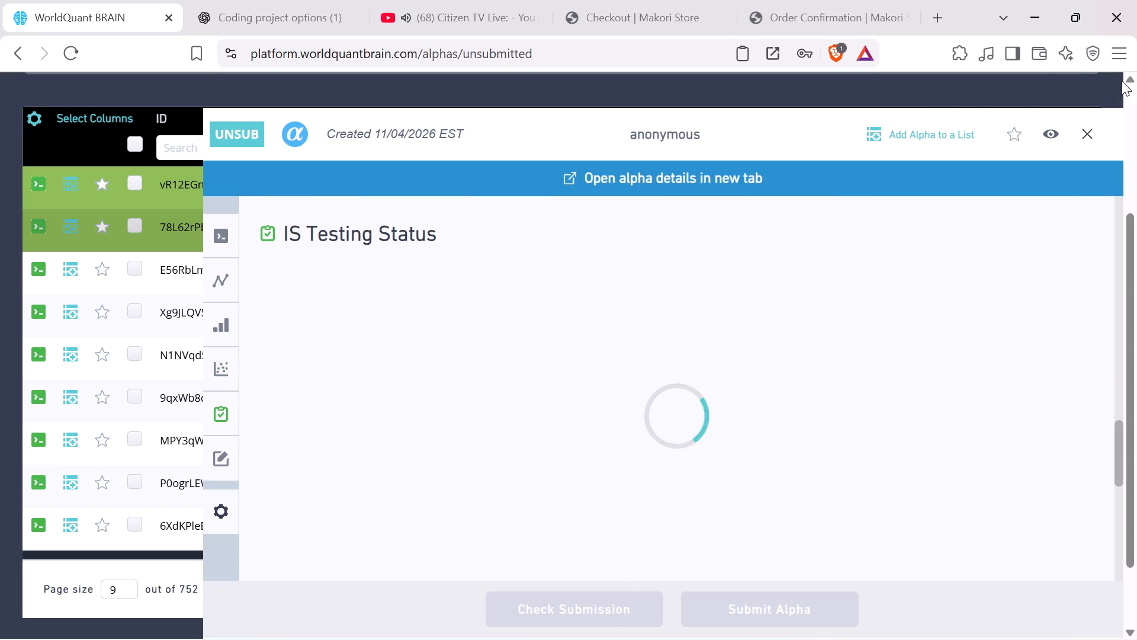
left_click(1087, 133)
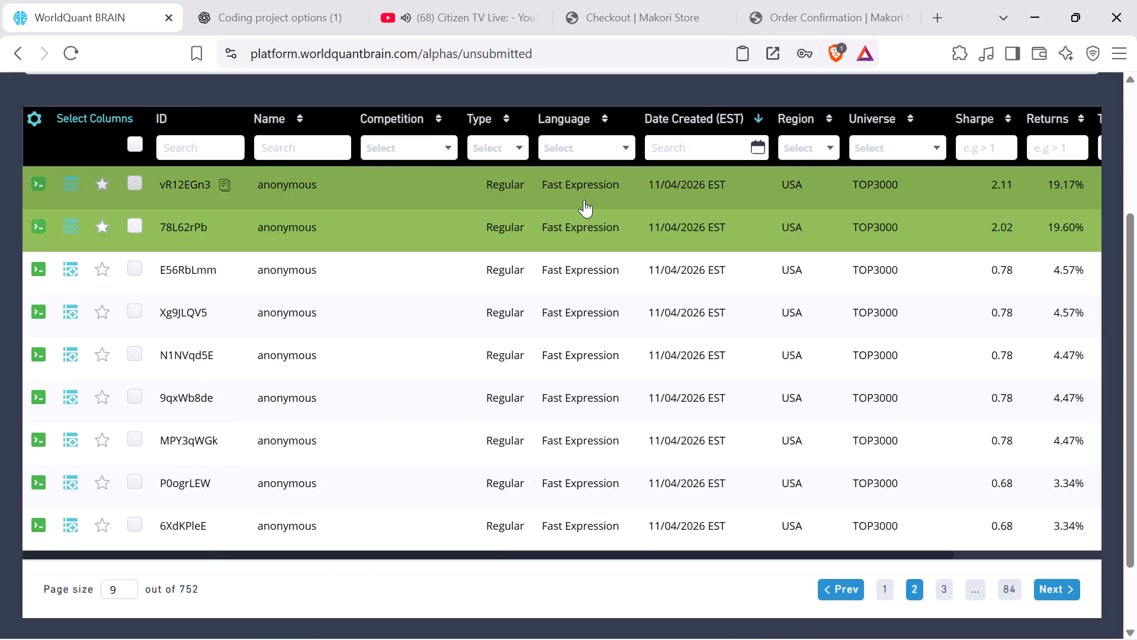
Open green alpha vR12EGn3, reveal its test period, run its submission check, and close its details.
left_click(584, 200)
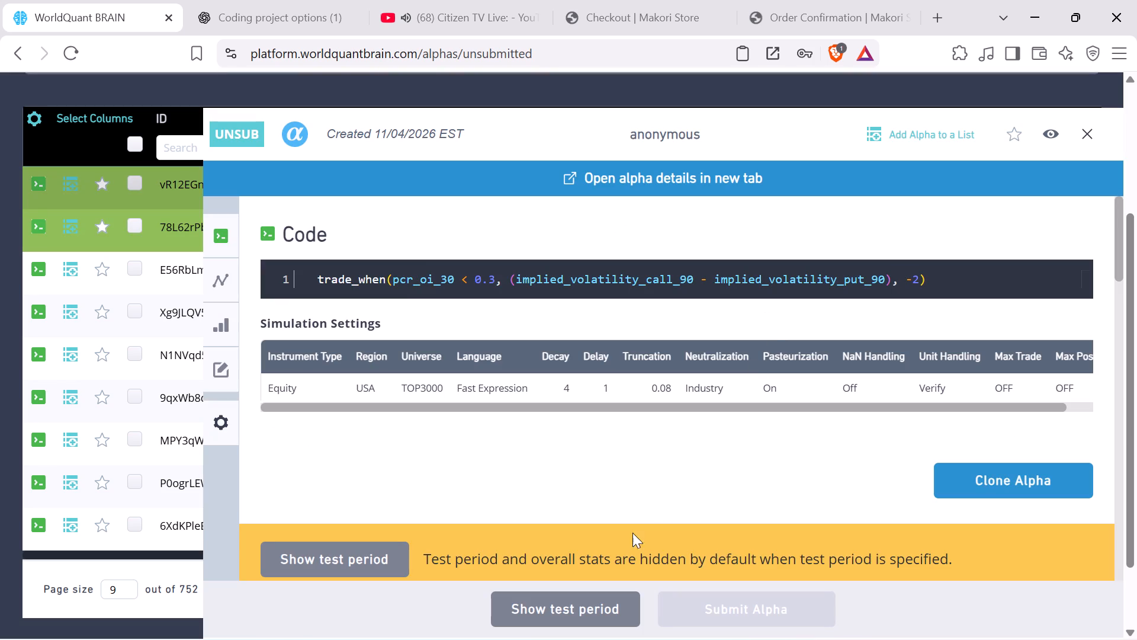
left_click(605, 604)
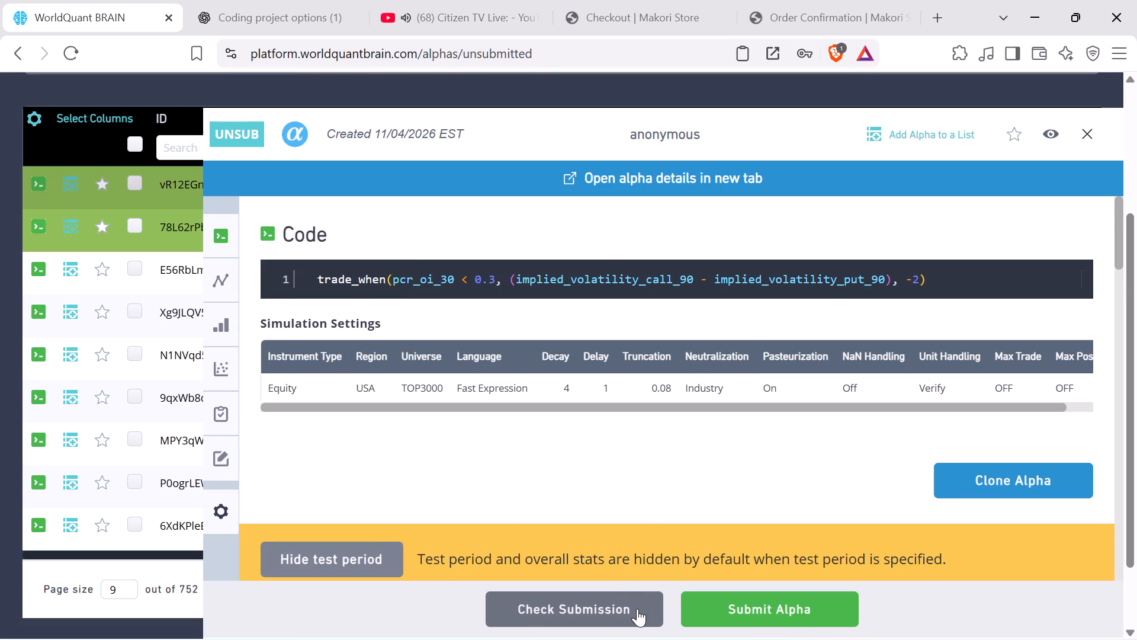
left_click(637, 609)
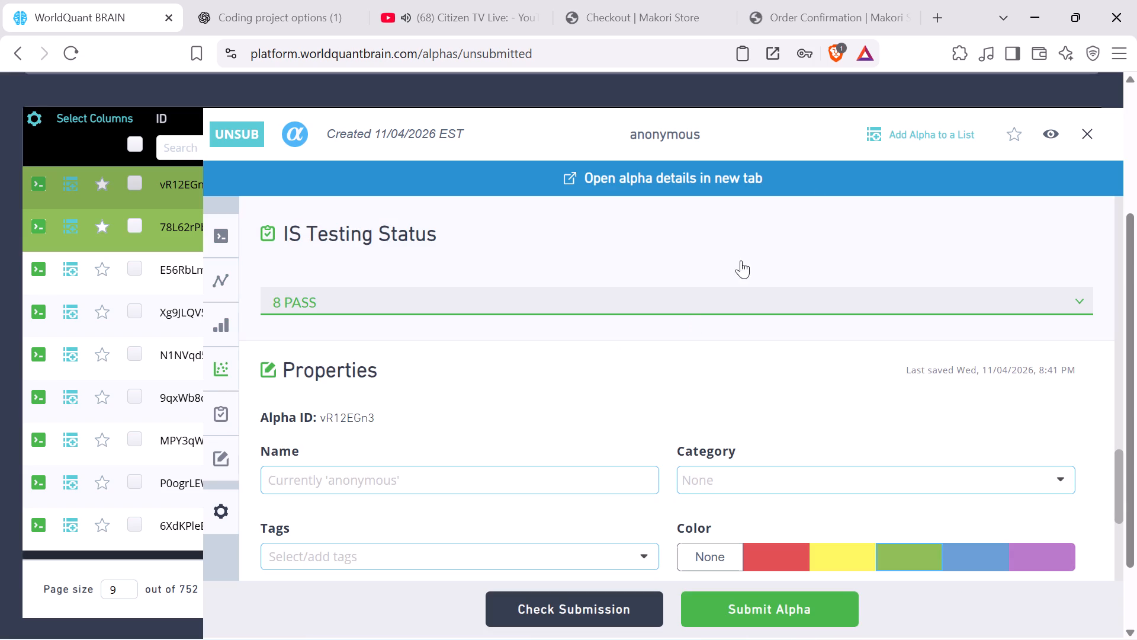
left_click(1085, 129)
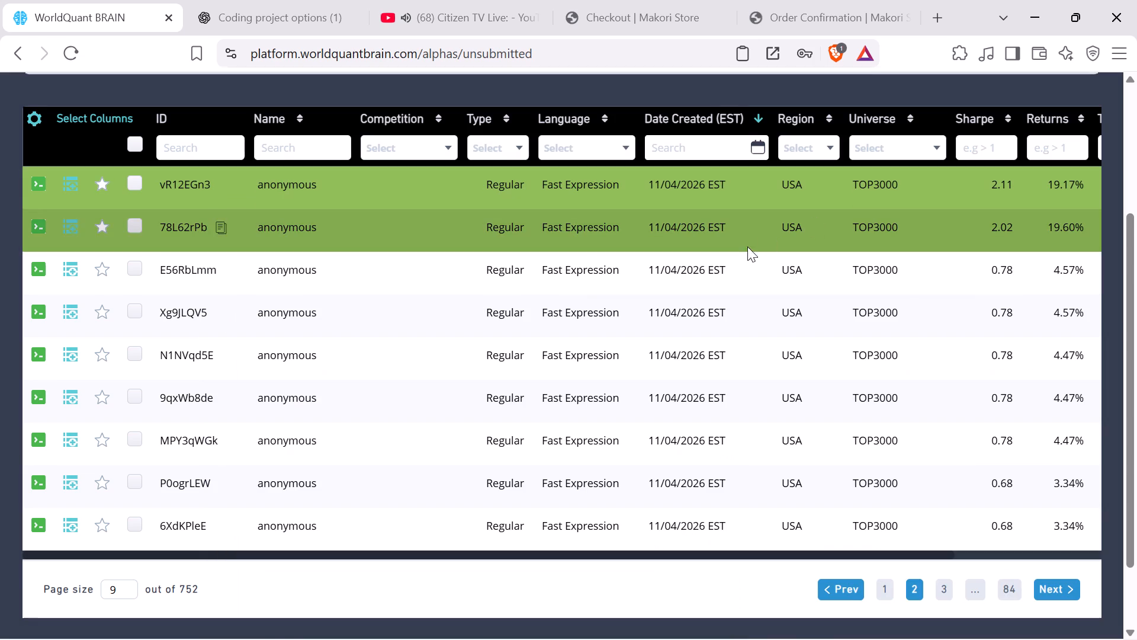
Look through pages 1 and 2 of the unsubmitted alphas to compare their Sharpe and returns, and return to page 1.
scroll(454, 344, "up", 4)
scroll(718, 409, "down", 2)
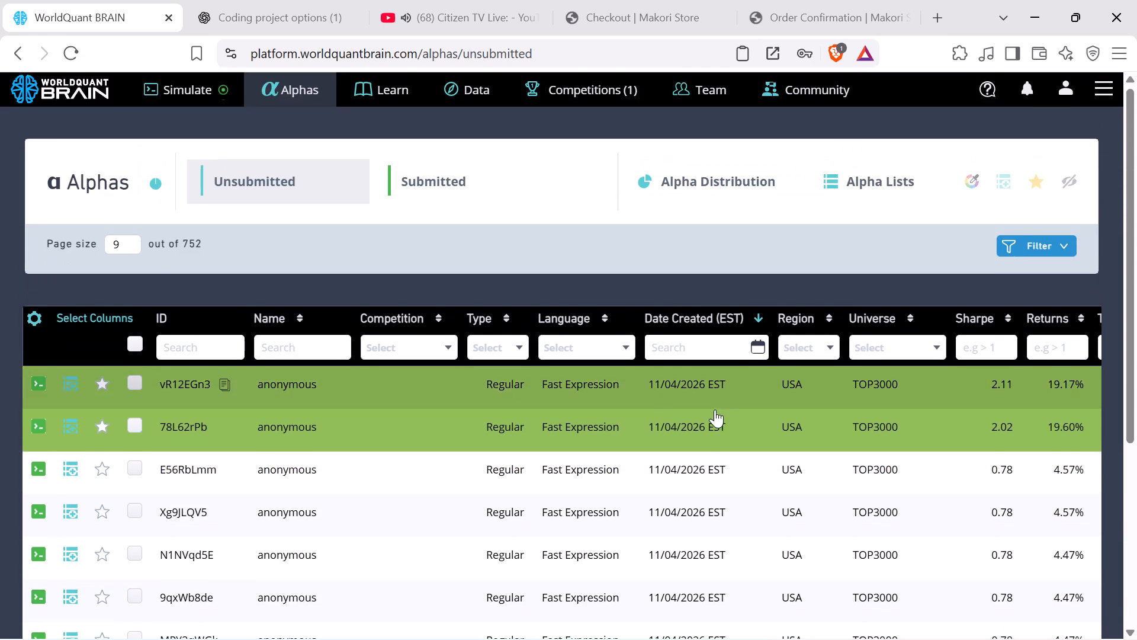
scroll(715, 409, "down", 1)
left_click(888, 527)
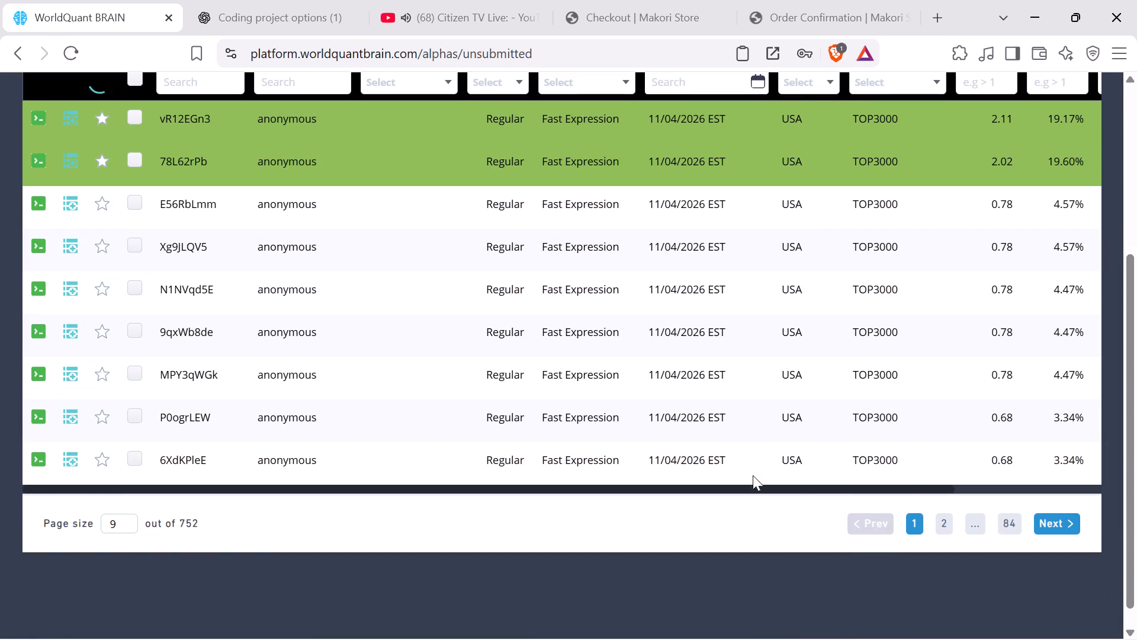
scroll(552, 375, "down", 1)
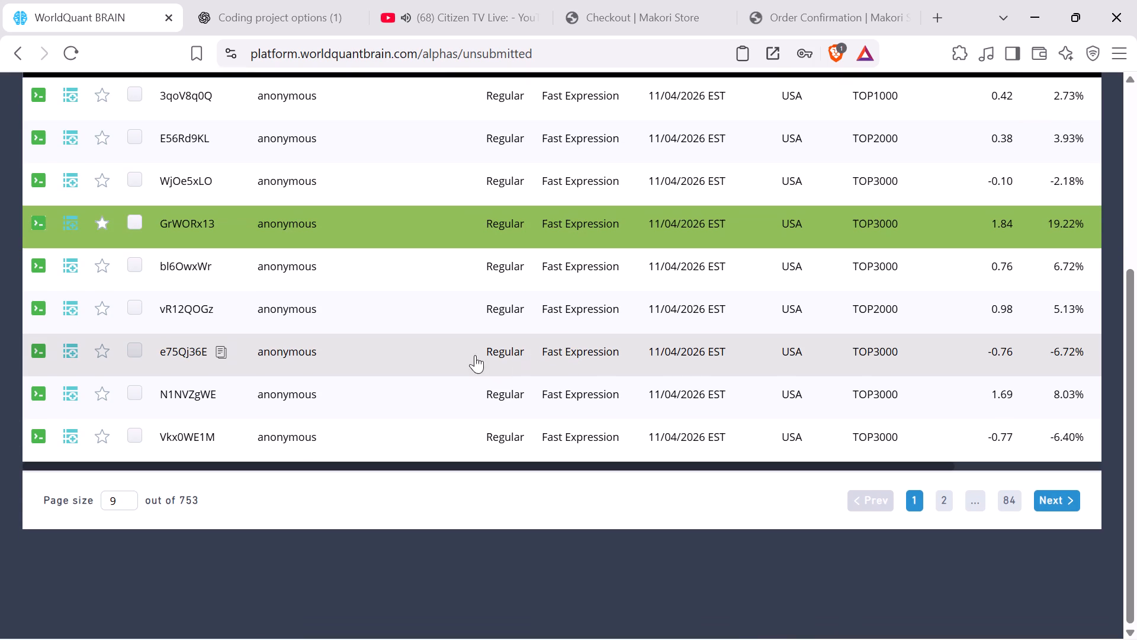
scroll(472, 337, "down", 1)
scroll(609, 261, "up", 2)
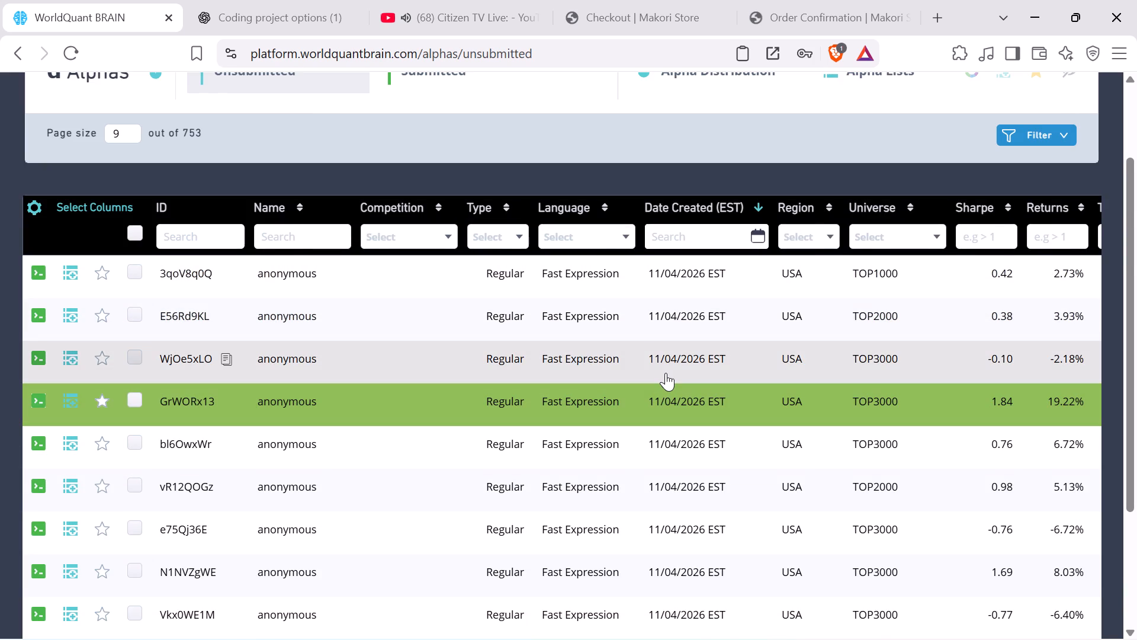
scroll(735, 357, "down", 5)
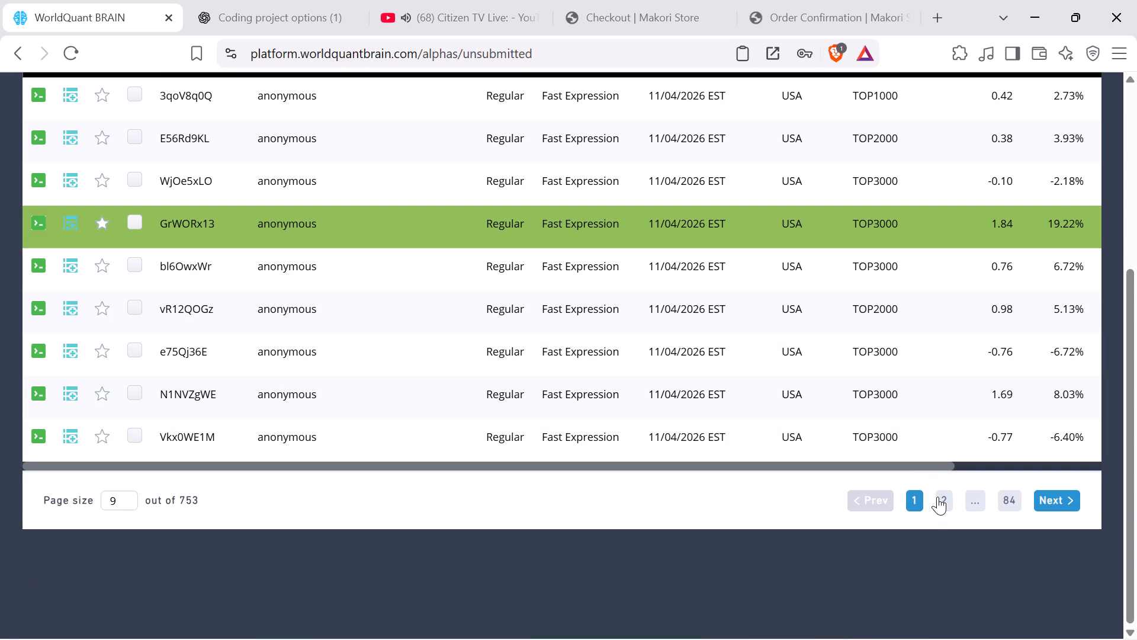
left_click(939, 499)
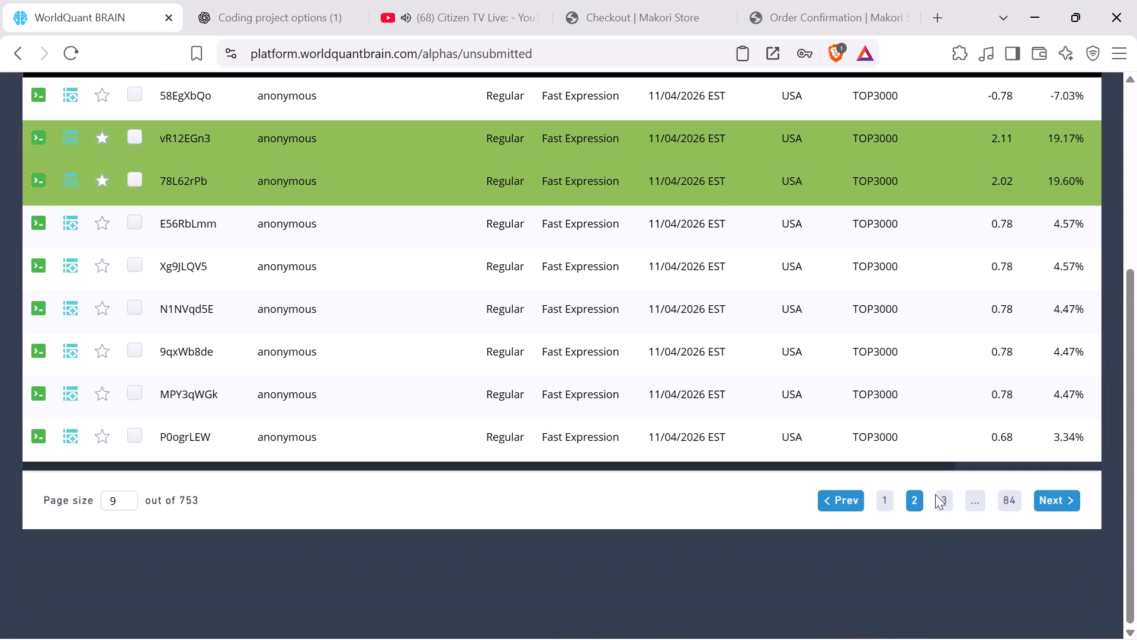
left_click(883, 500)
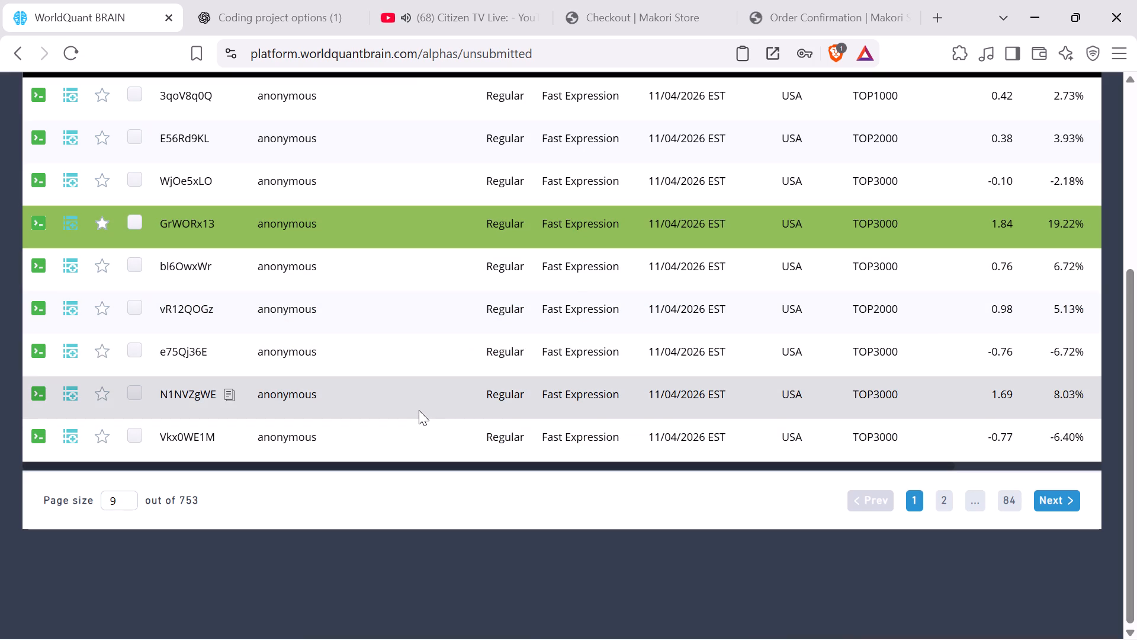
Open green alpha GrWORx13 in the unsubmitted list, reveal its test period, run its submission check, and close its details.
scroll(423, 304, "up", 1)
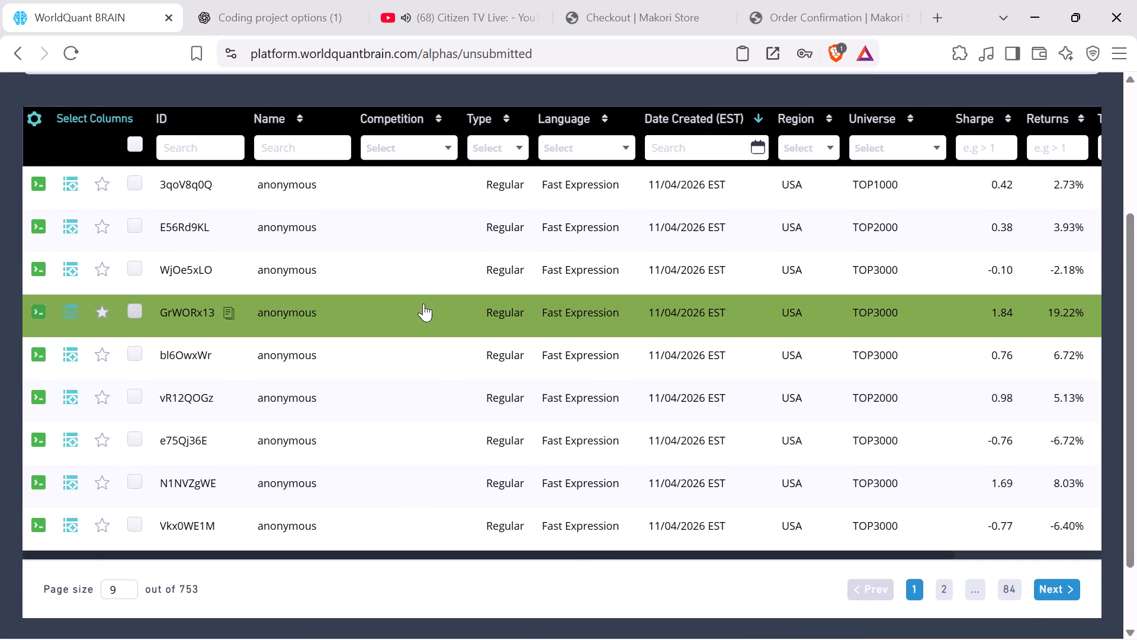
left_click(414, 318)
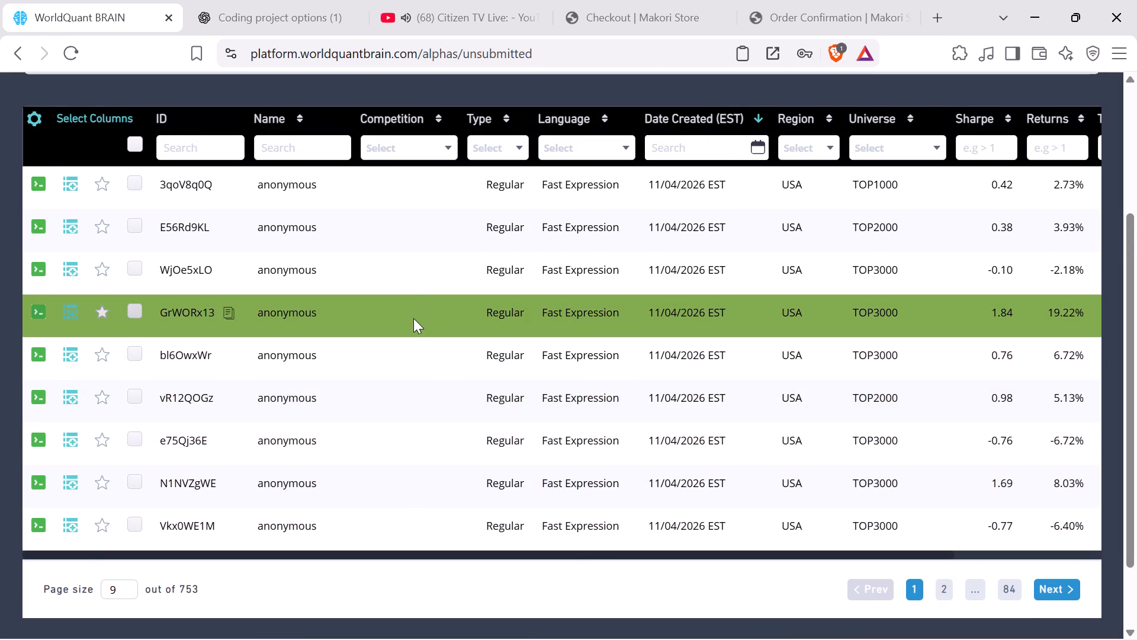
left_click(413, 318)
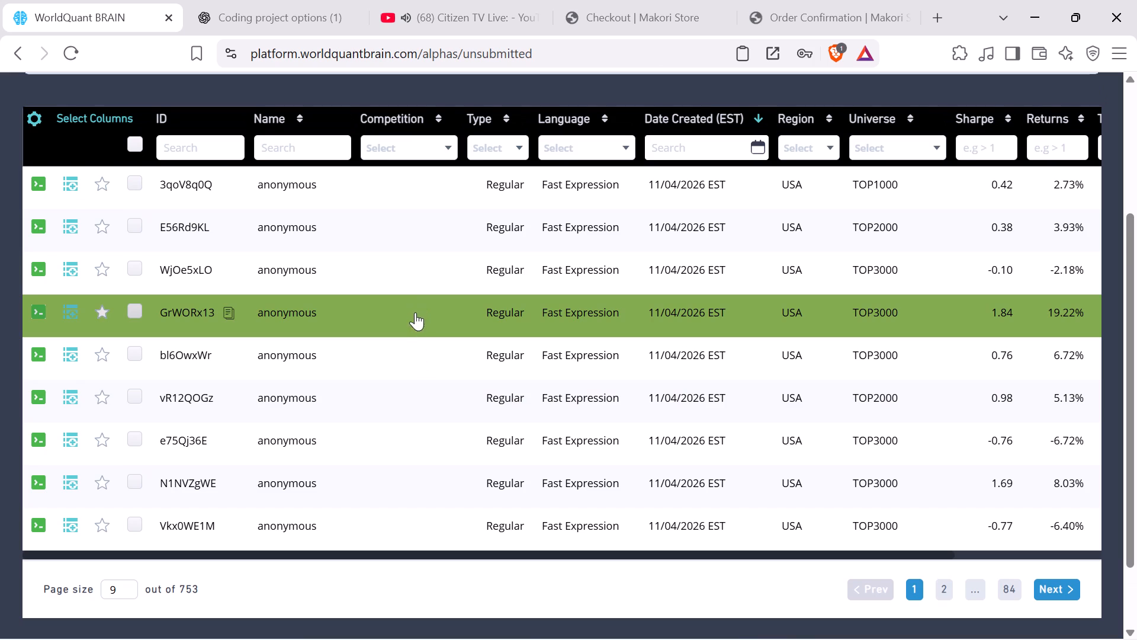
left_click(415, 325)
triple_click(414, 321)
left_click(613, 324)
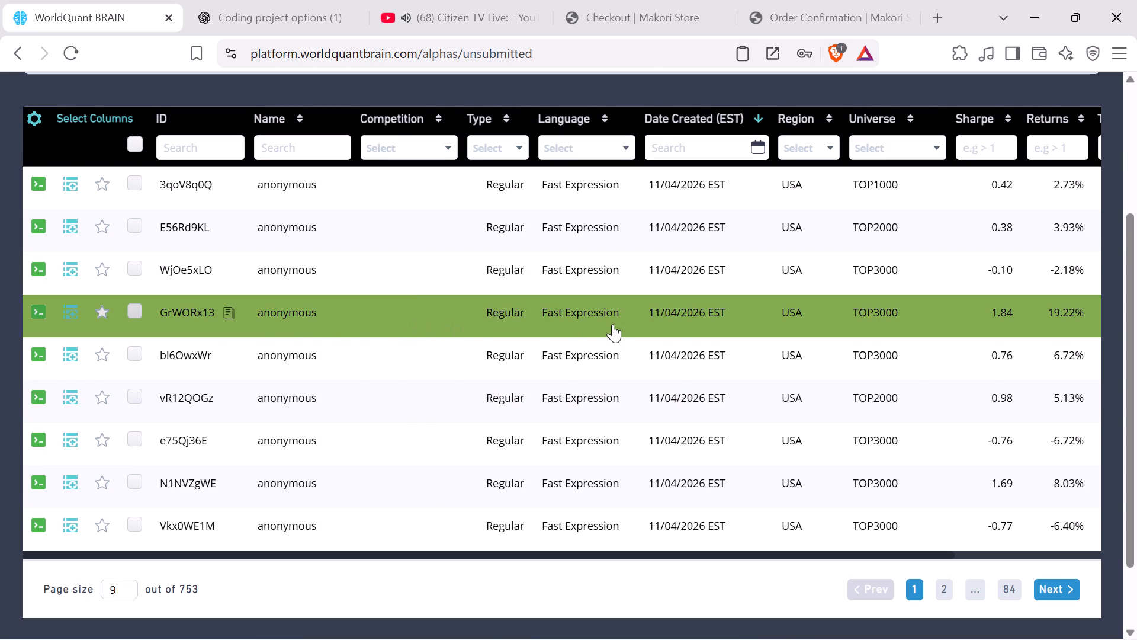
left_click(619, 326)
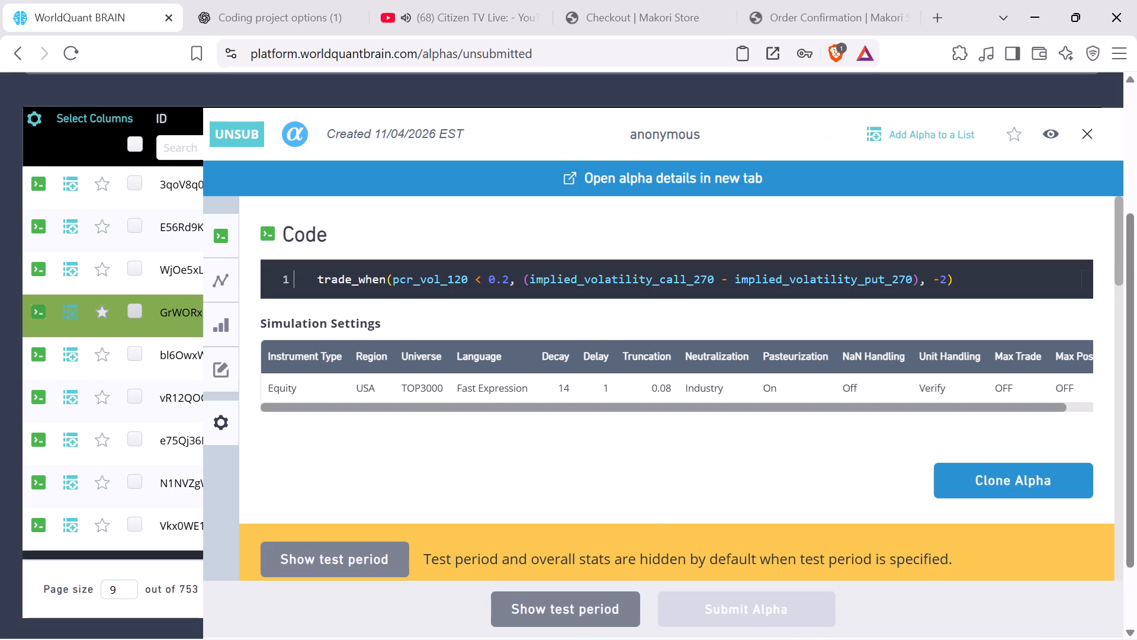
left_click(621, 604)
left_click(616, 612)
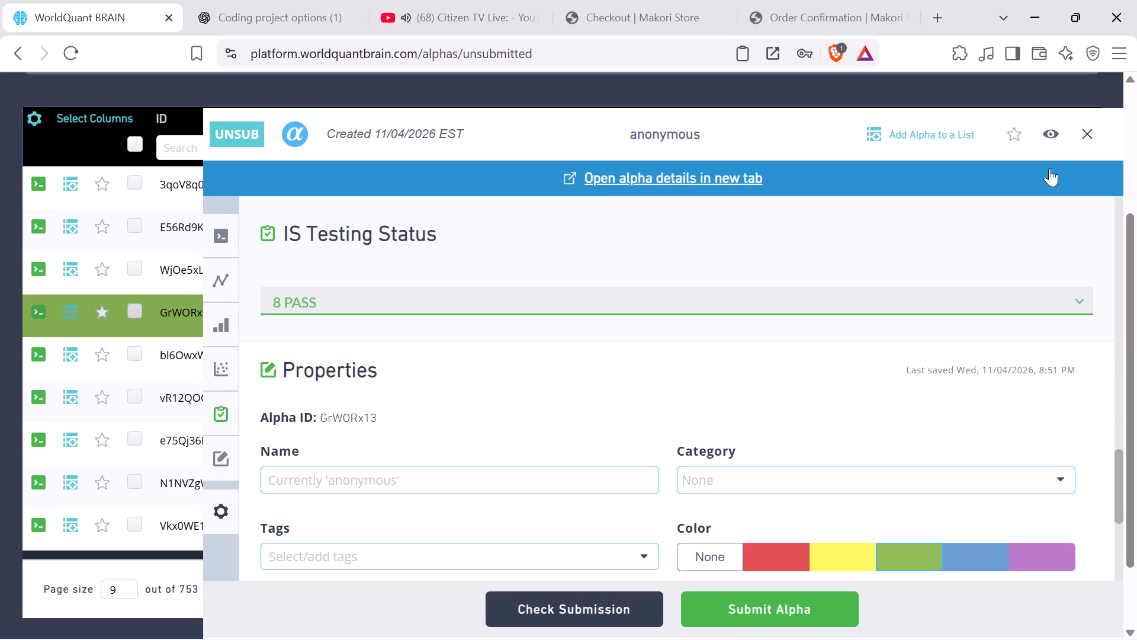
left_click(1087, 132)
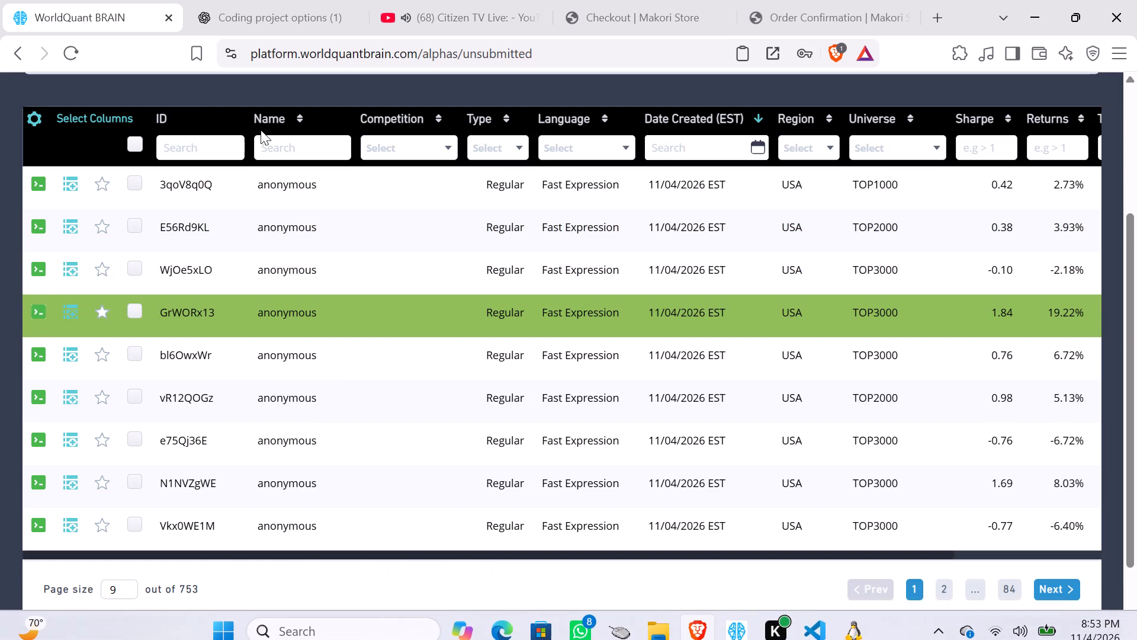
Return to Simulation 8 on the Simulate page, show its IS-period summary, and run its submission check.
scroll(259, 142, "up", 3)
left_click(208, 99)
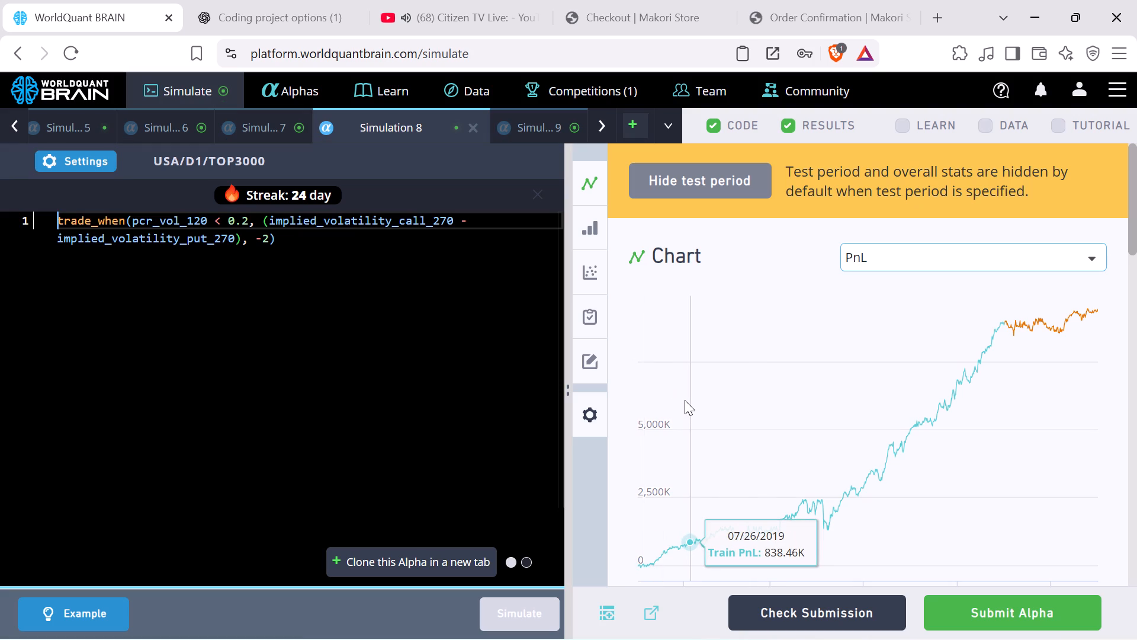
scroll(862, 508, "down", 3)
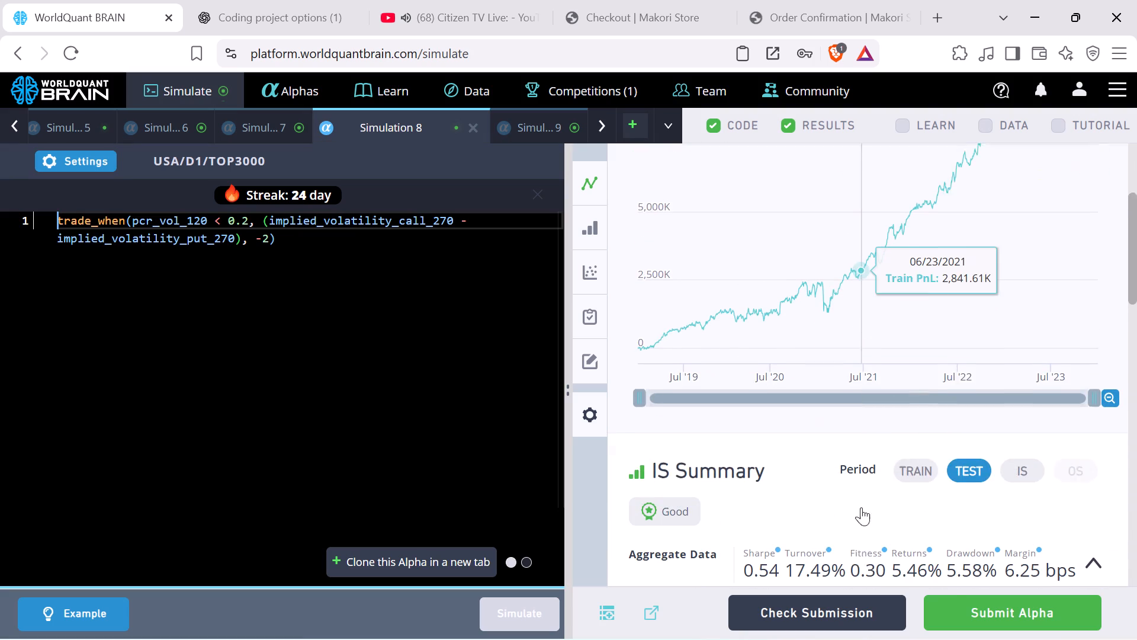
scroll(853, 491, "down", 1)
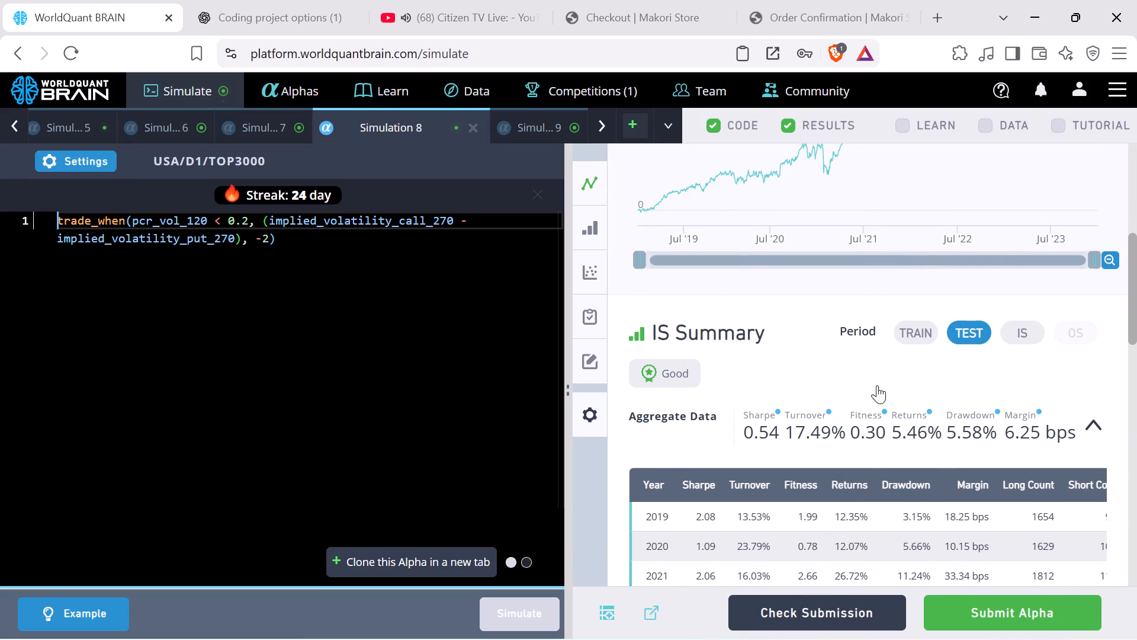
left_click(1013, 327)
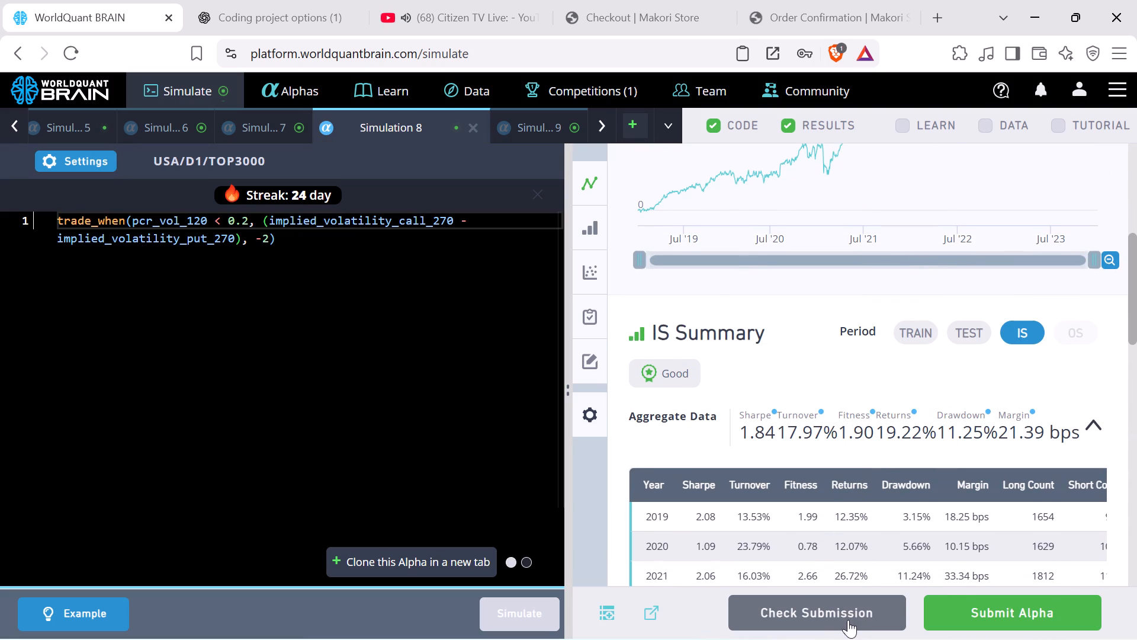
left_click(846, 618)
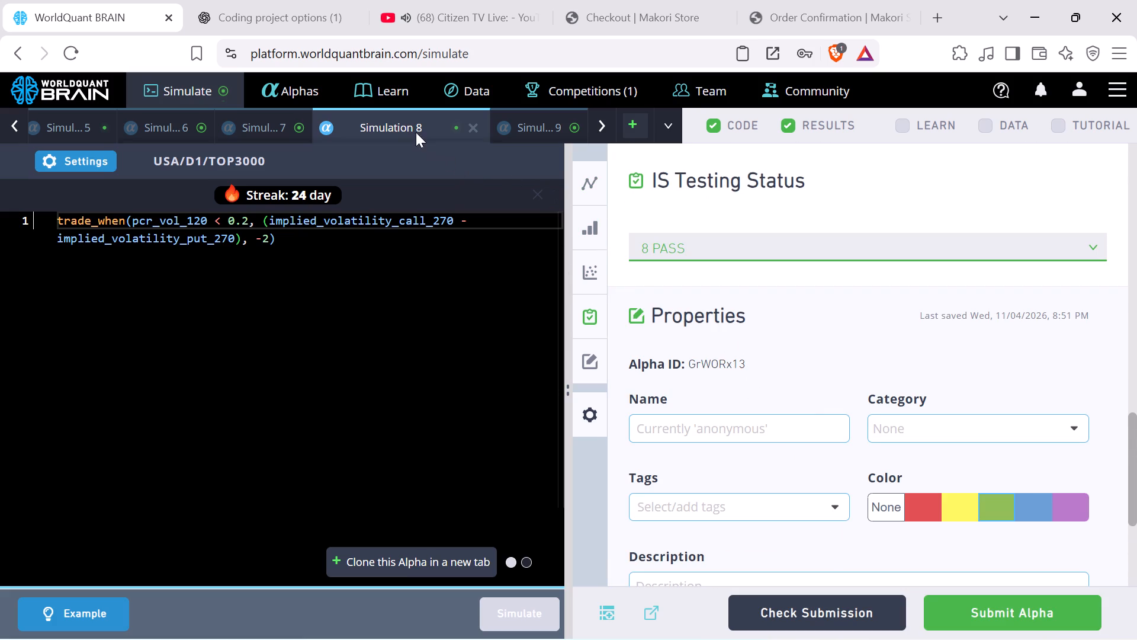
Open Simulation 9, reveal its test period, and show its IS-period summary statistics.
left_click(531, 125)
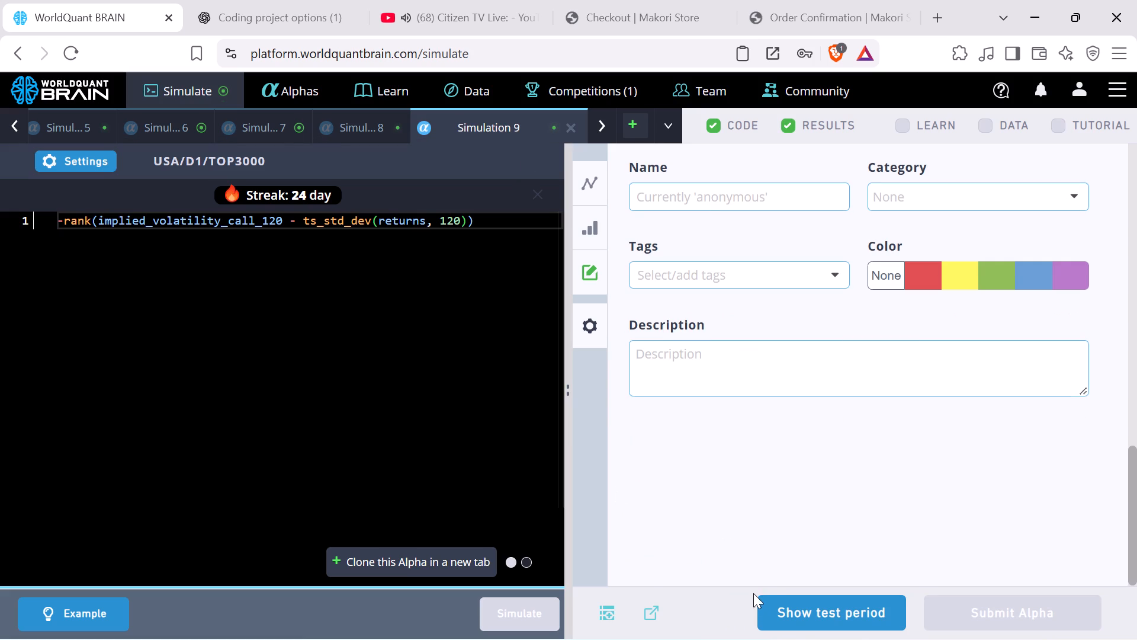
left_click(786, 610)
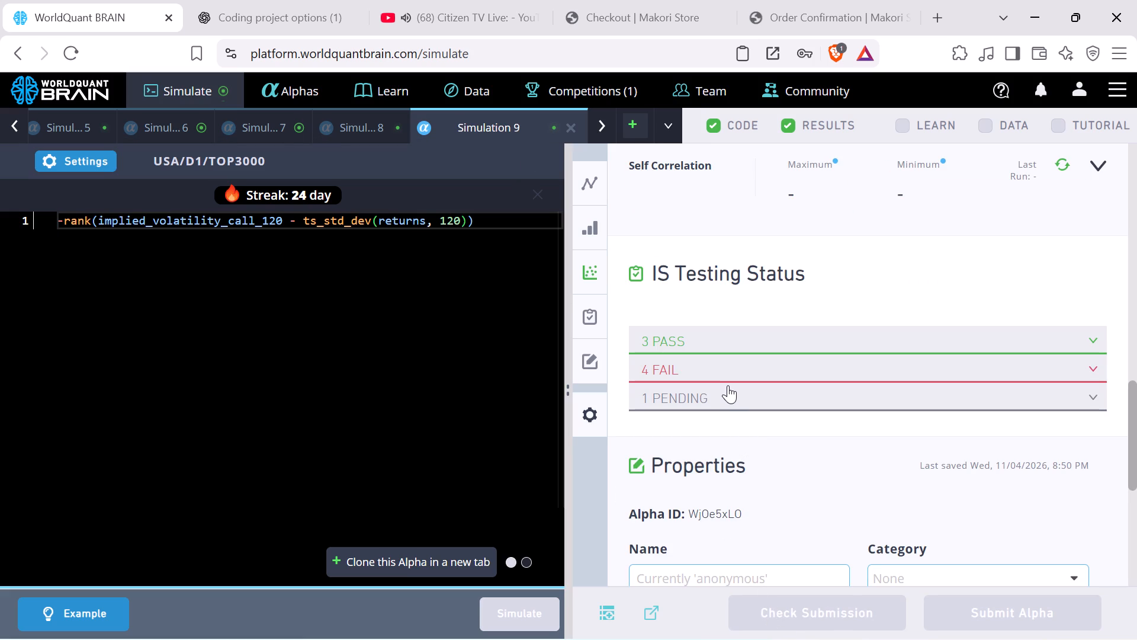
scroll(728, 386, "up", 9)
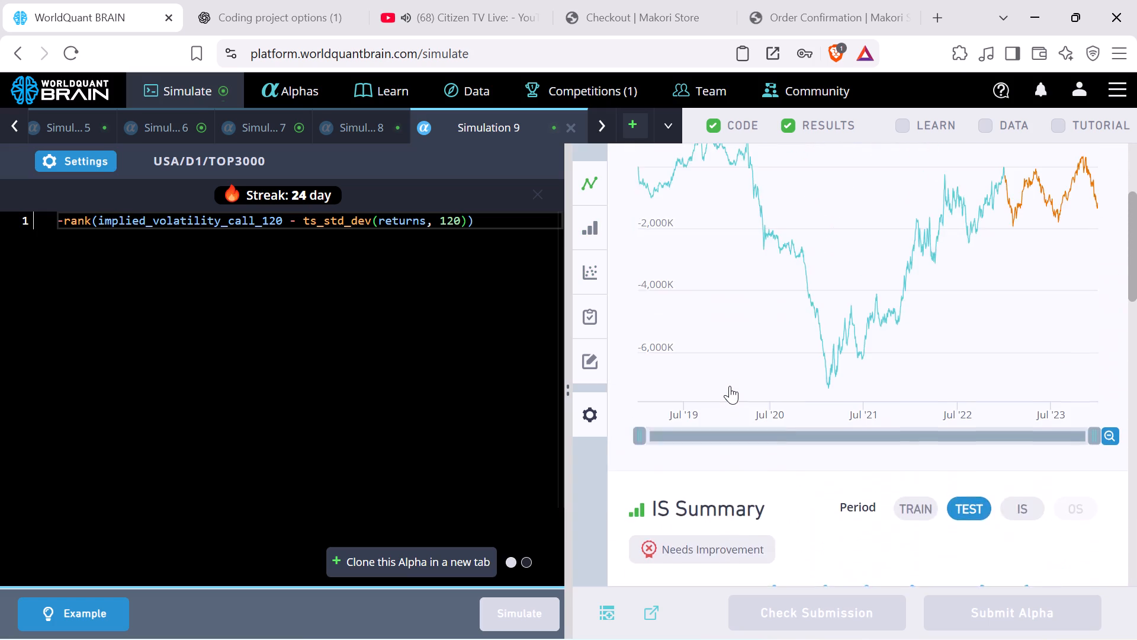
scroll(730, 386, "up", 1)
scroll(911, 430, "down", 2)
left_click(1022, 447)
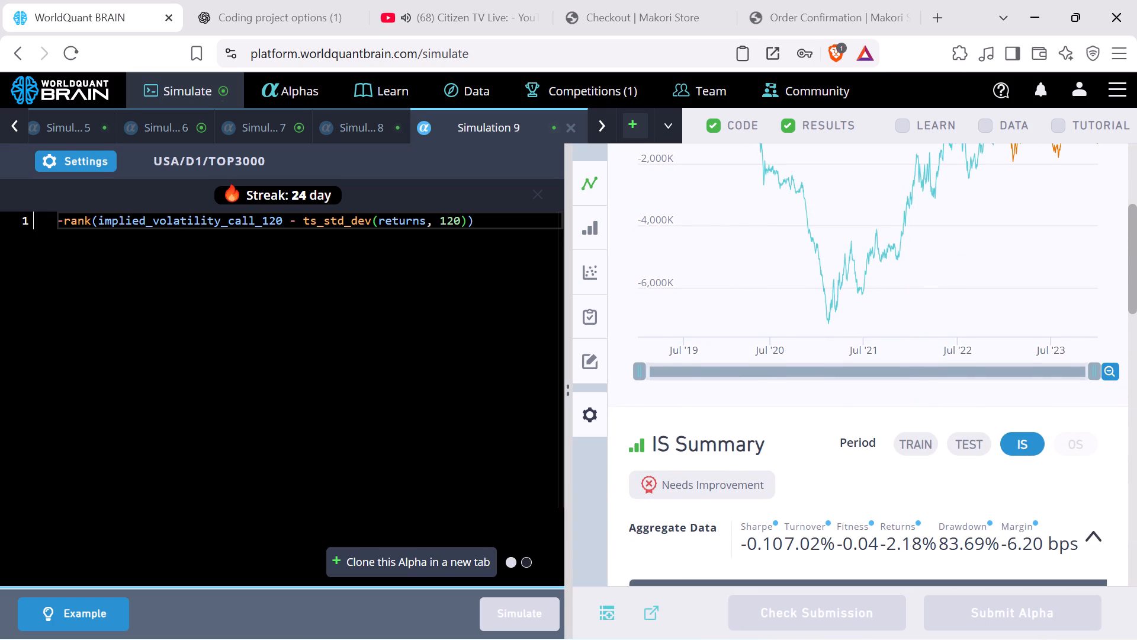
Set Simulation 9's universe to TOP200, apply the settings, and run the simulation.
left_click(78, 175)
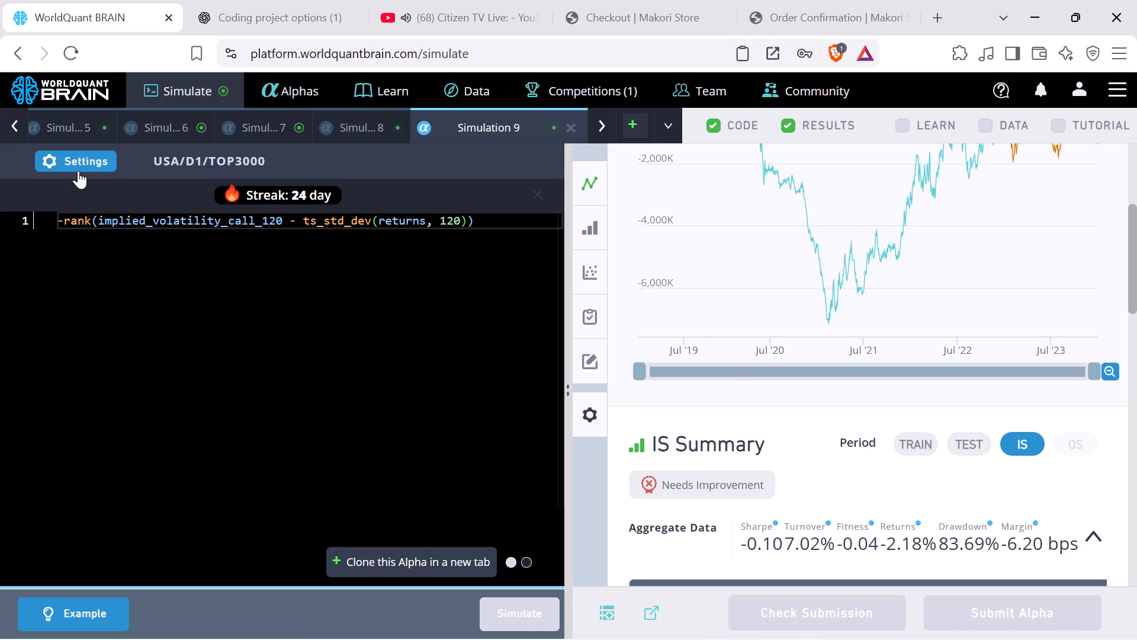
left_click(78, 170)
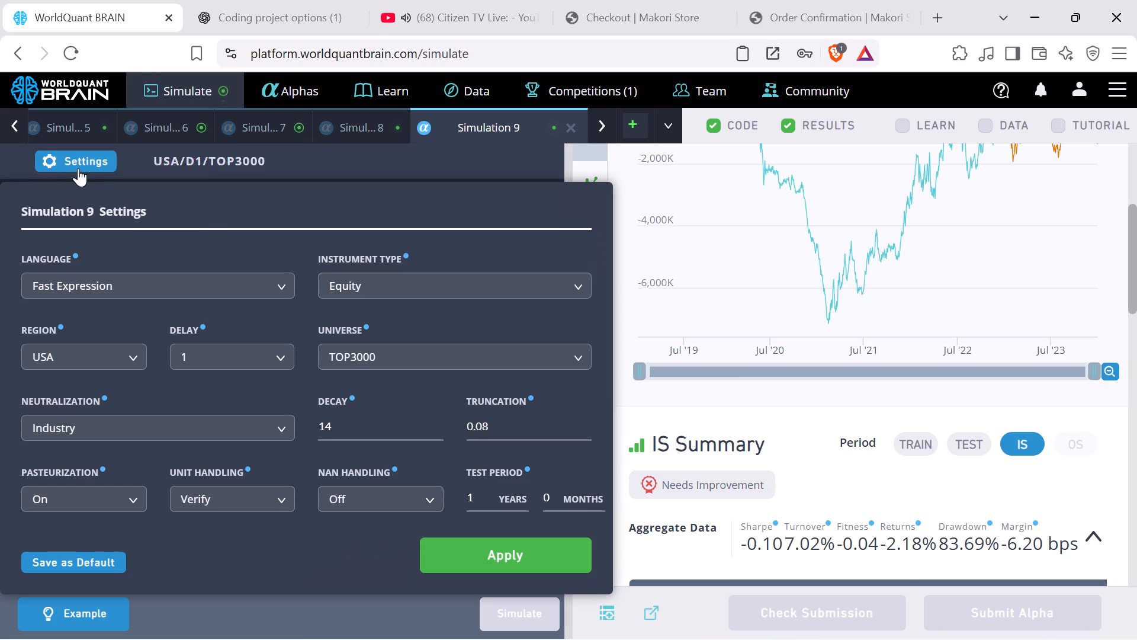
left_click(505, 339)
left_click(503, 356)
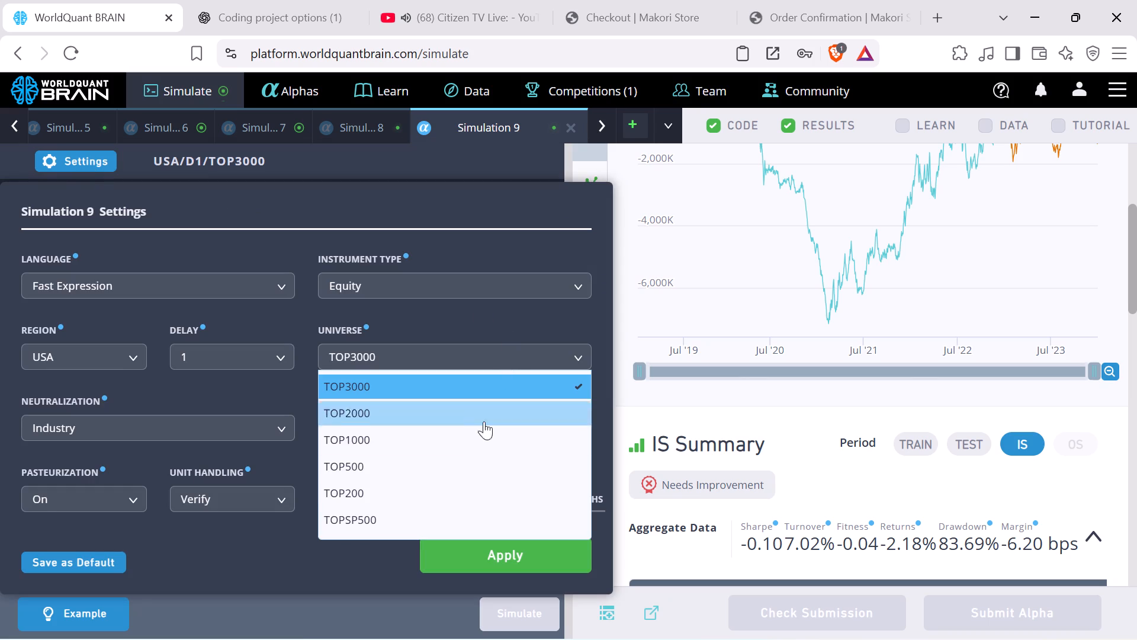
left_click(454, 493)
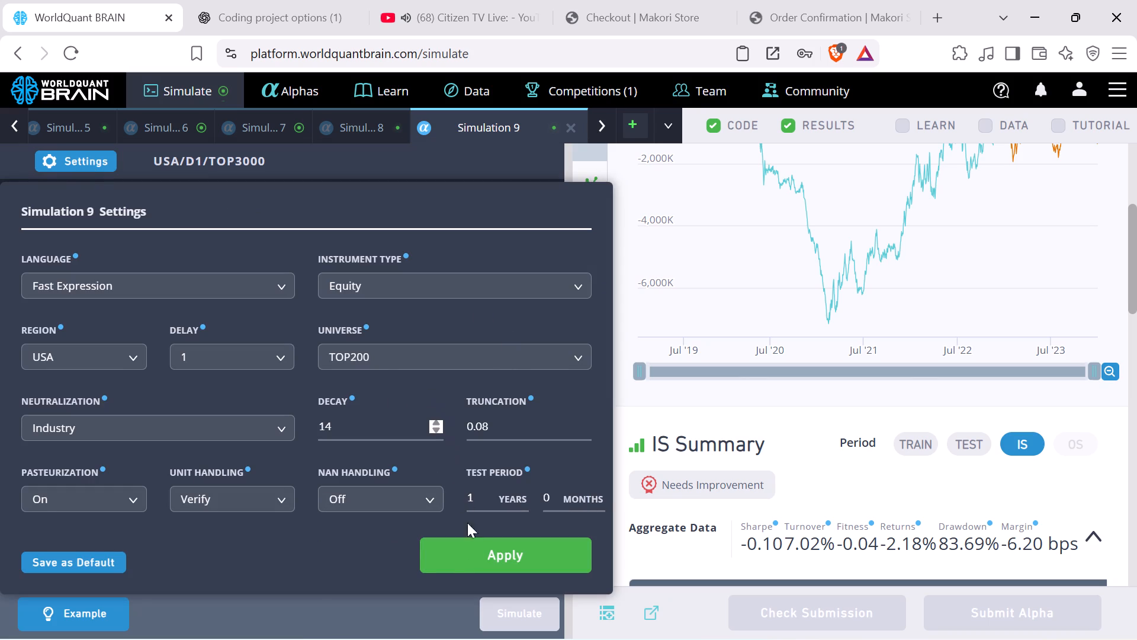
left_click(468, 545)
left_click(524, 611)
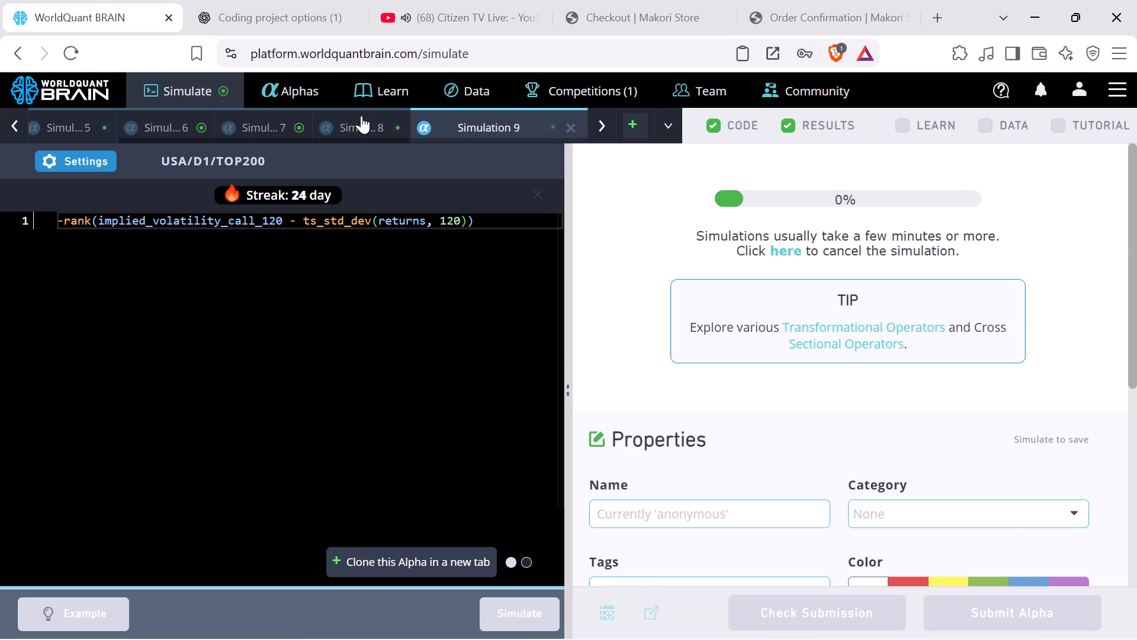
Open Simulation 6, reveal its test period, and show its IS-period summary statistics.
left_click(162, 126)
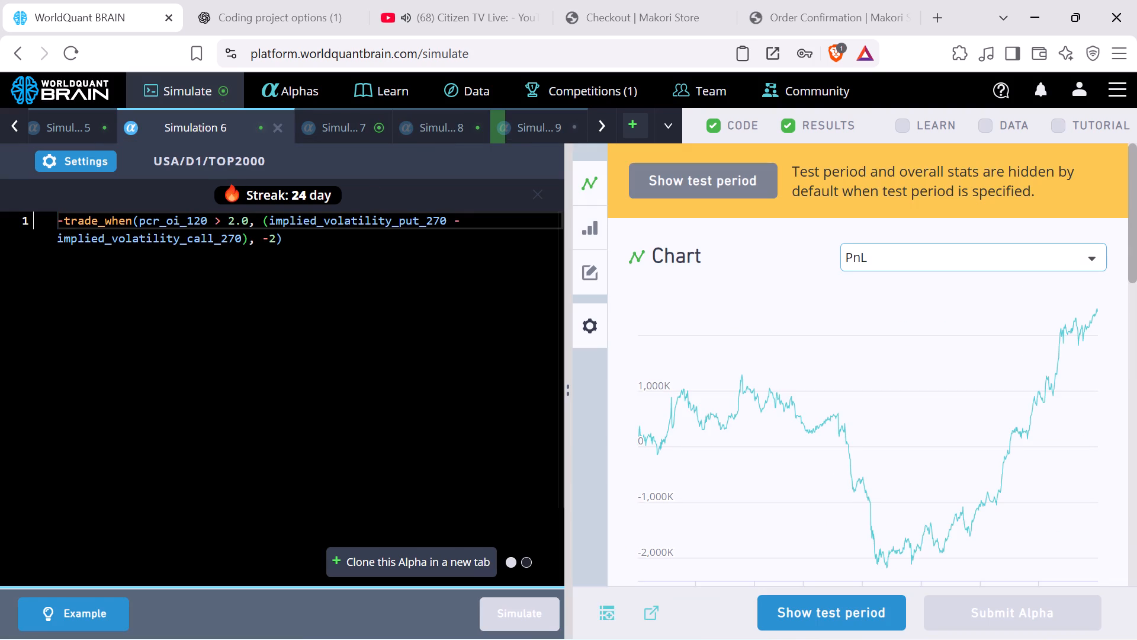
left_click(857, 613)
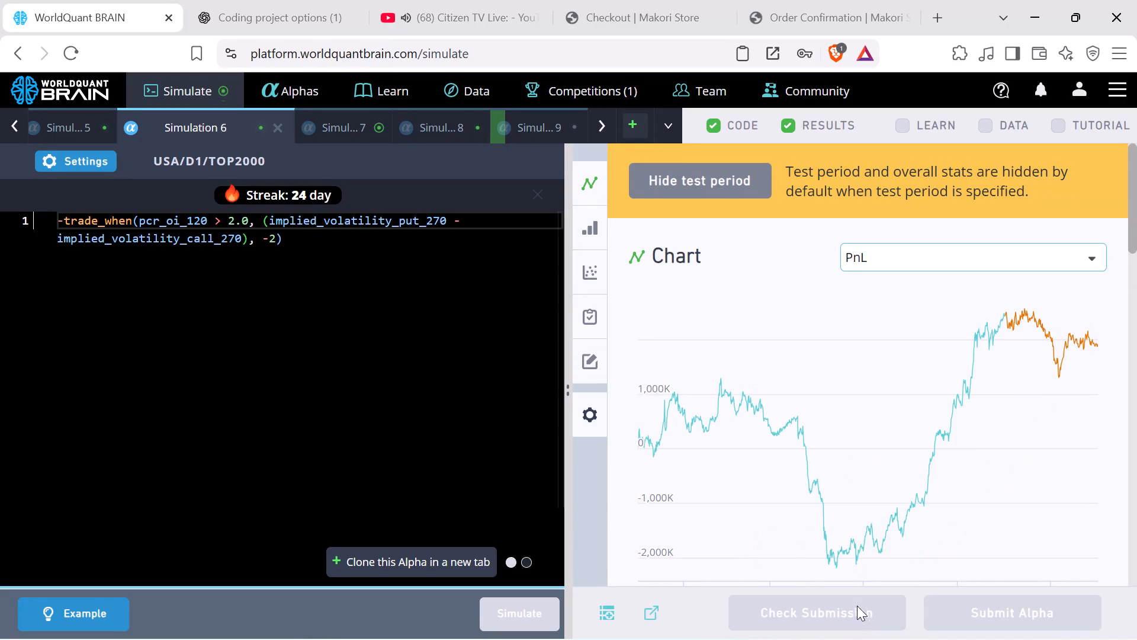
scroll(867, 512, "down", 4)
left_click(1016, 327)
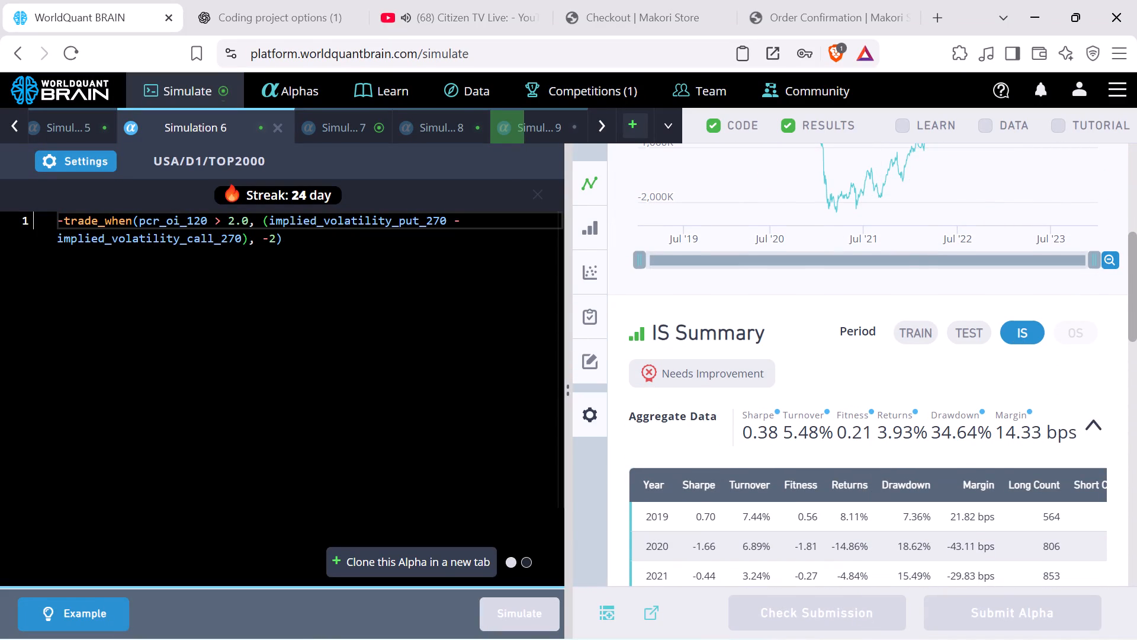
Open Simulation 7, reveal its test period, and show its IS-period summary statistics.
left_click(348, 133)
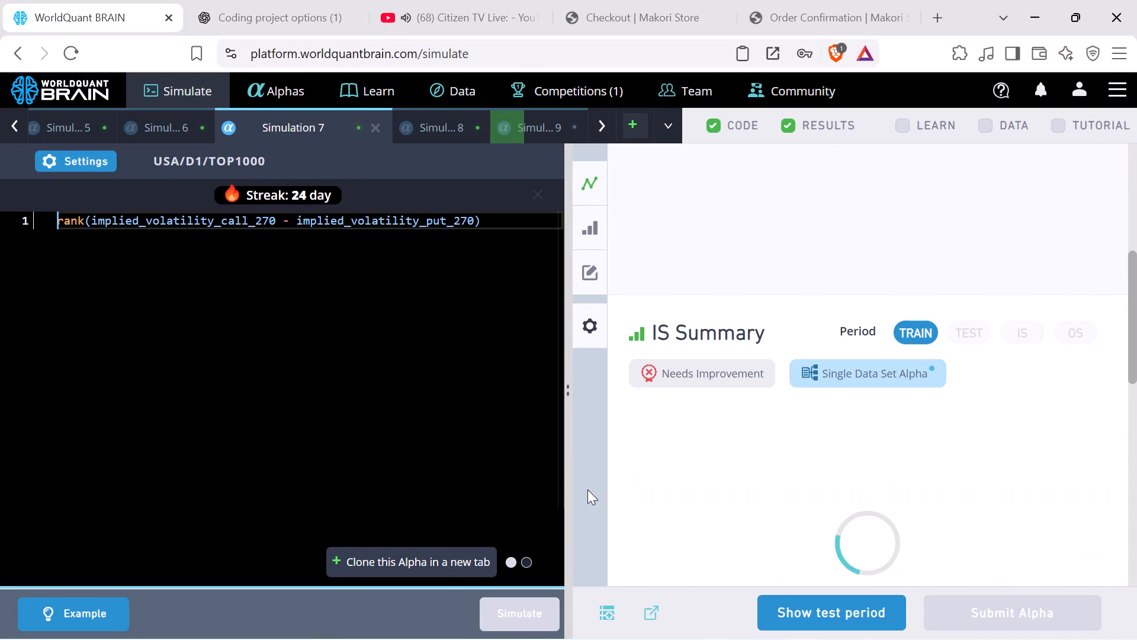
scroll(821, 557, "up", 6)
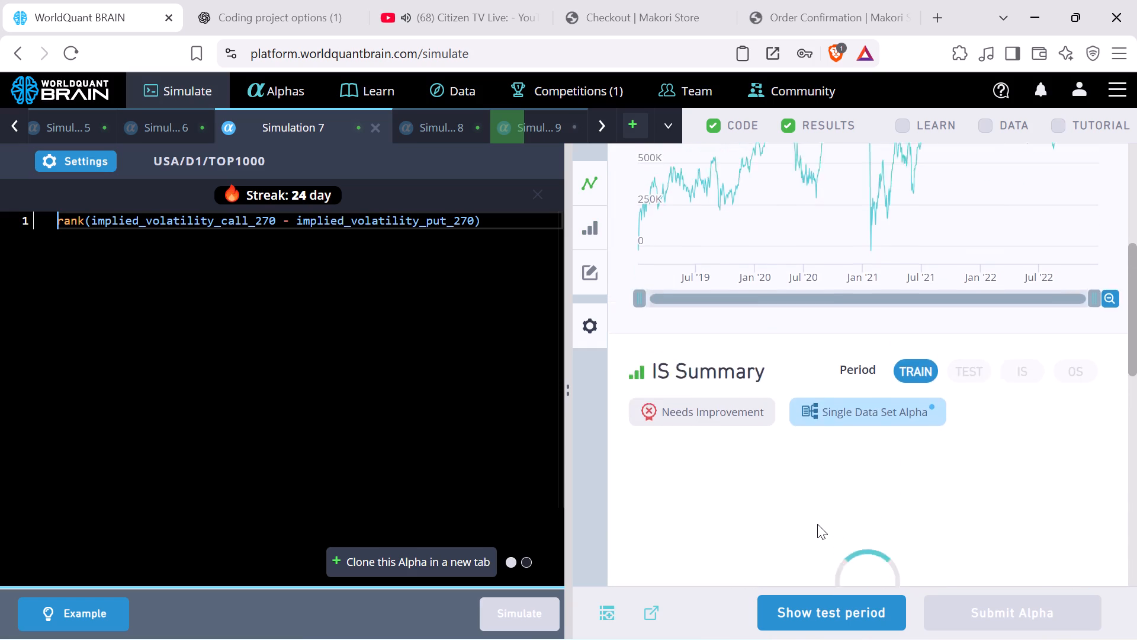
scroll(817, 524, "up", 1)
left_click(857, 609)
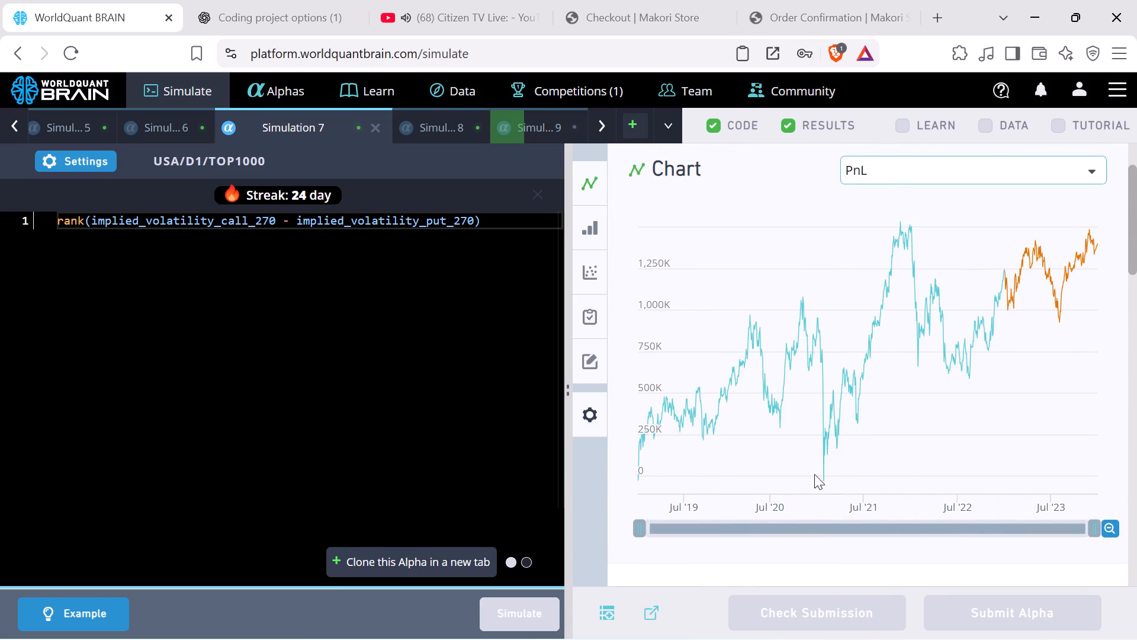
scroll(818, 452, "down", 3)
left_click(1017, 337)
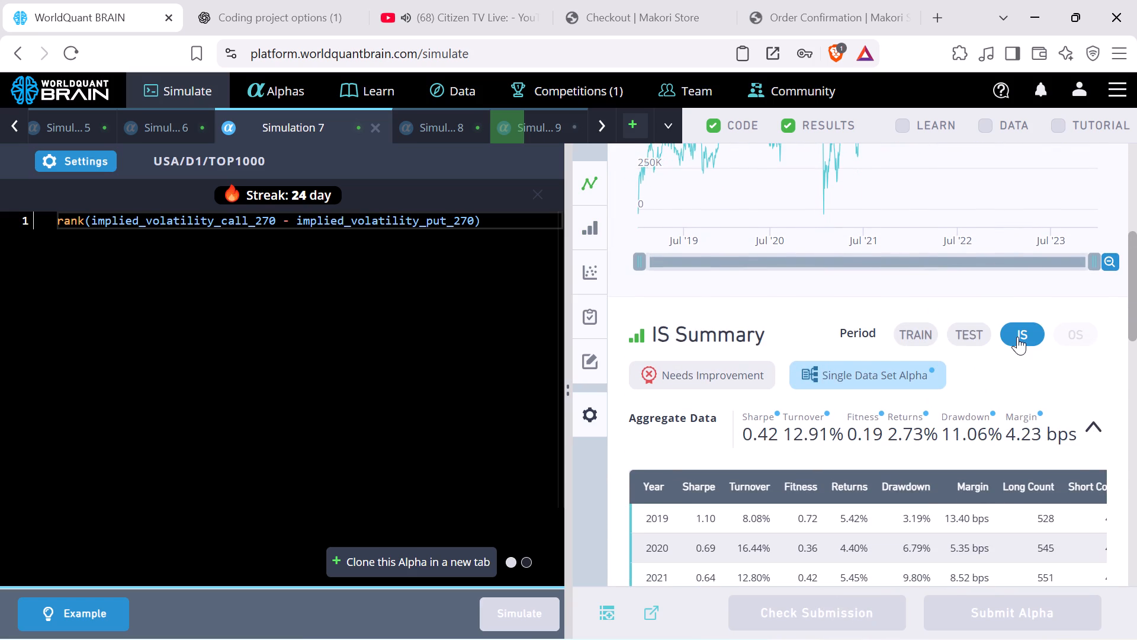
Review Simulation 7's settings, close them, and check the progress of the running Simulation 9.
left_click(101, 161)
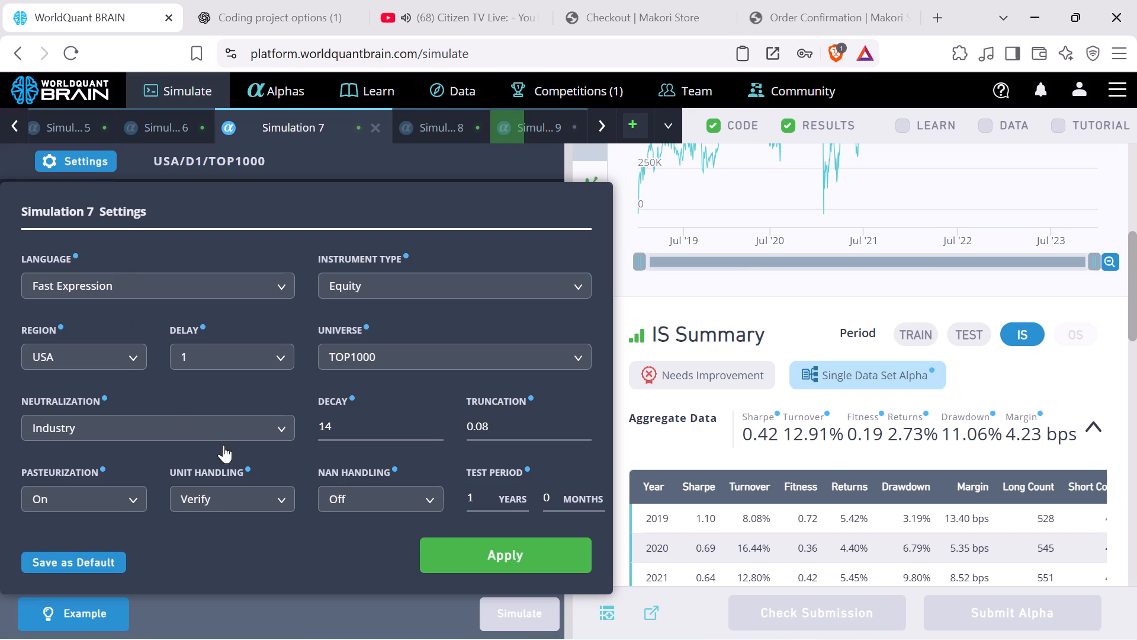
left_click(88, 168)
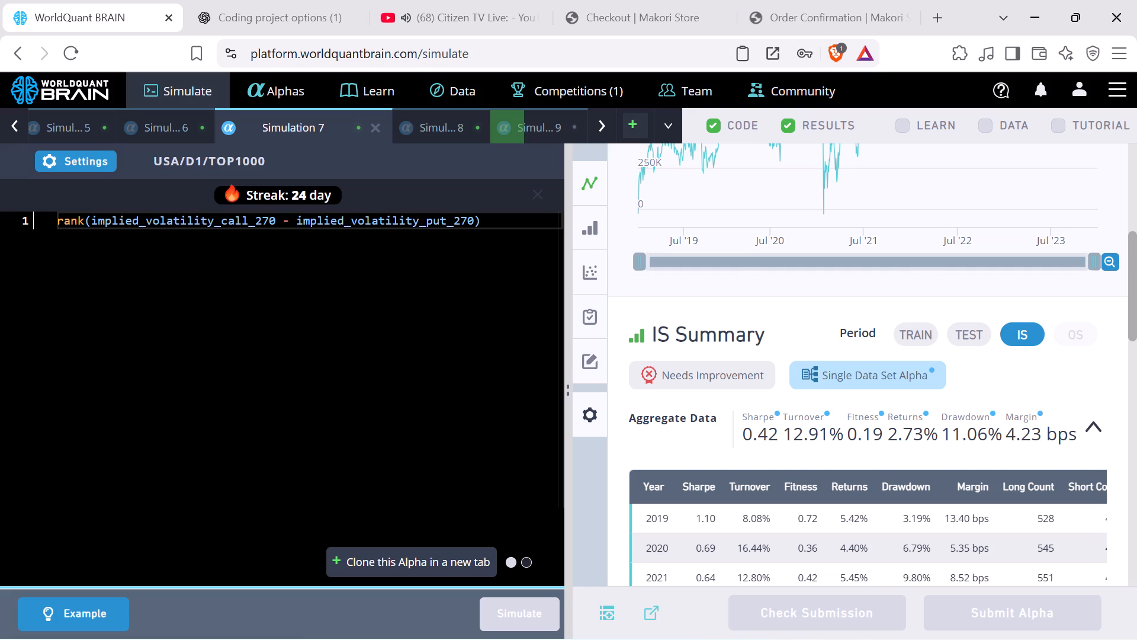
scroll(159, 273, "up", 3)
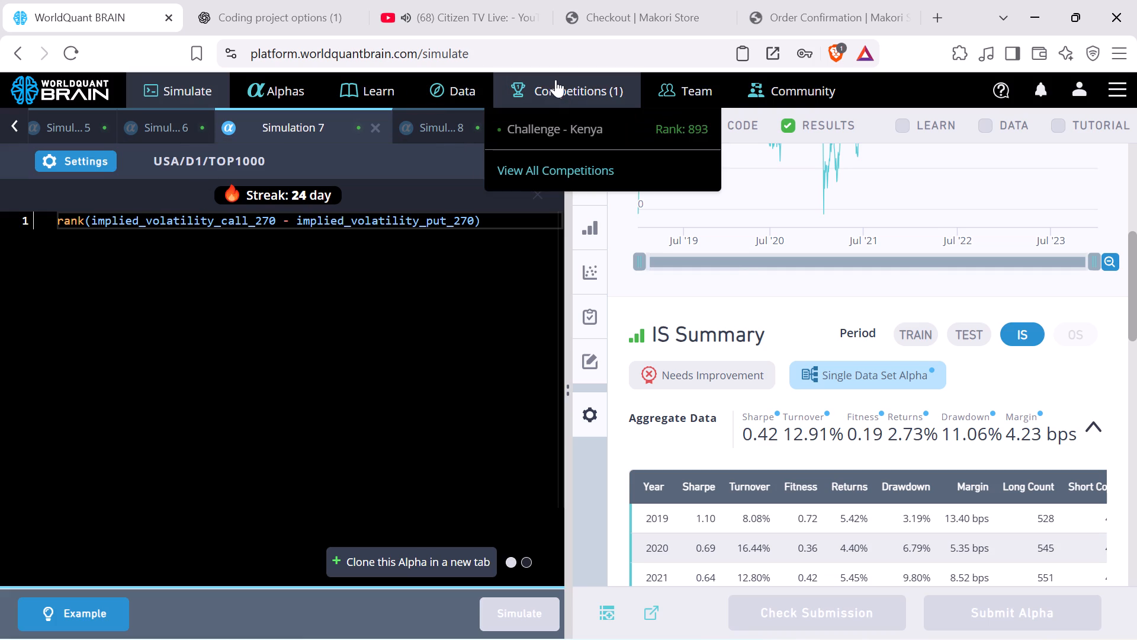
left_click(534, 133)
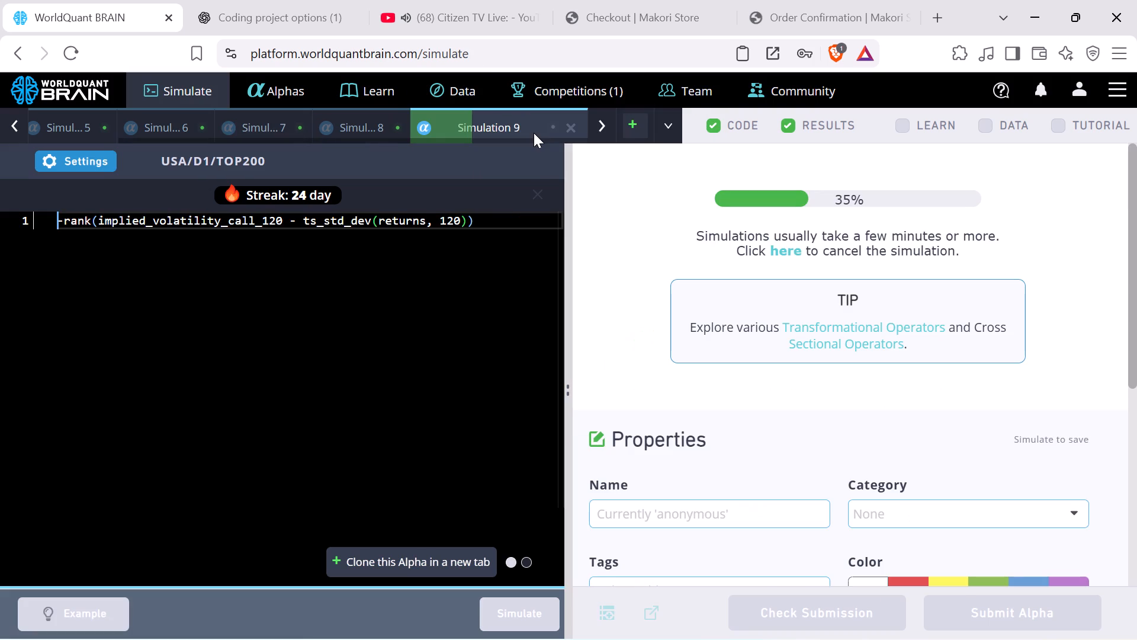
Set Simulation 5's decay to 5, apply the settings, and run the simulation.
left_click(71, 129)
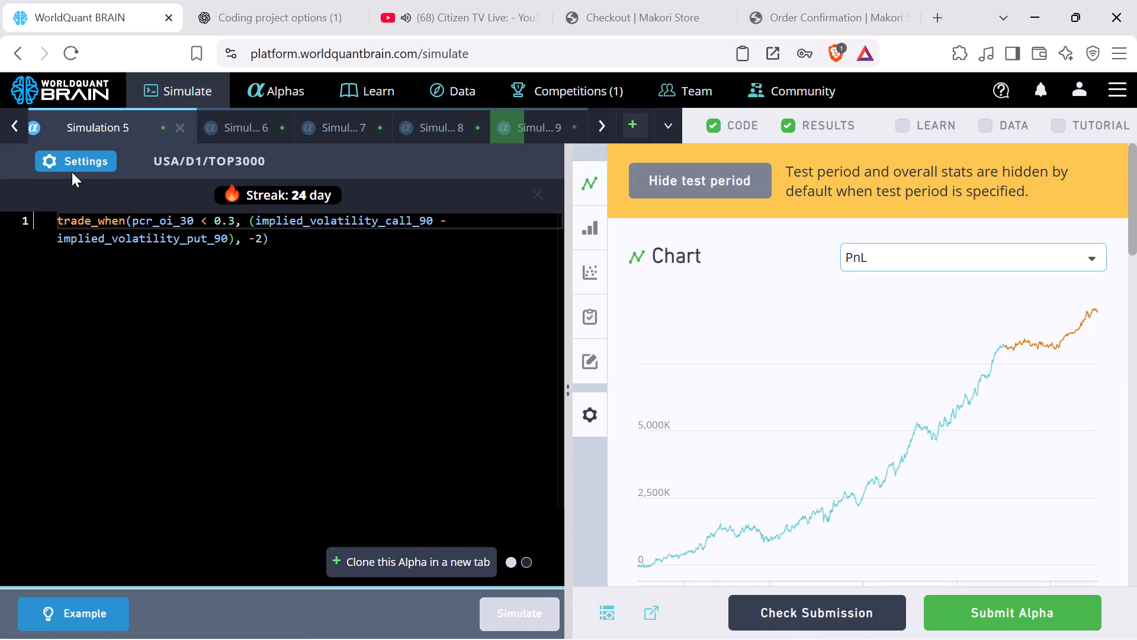
left_click(72, 168)
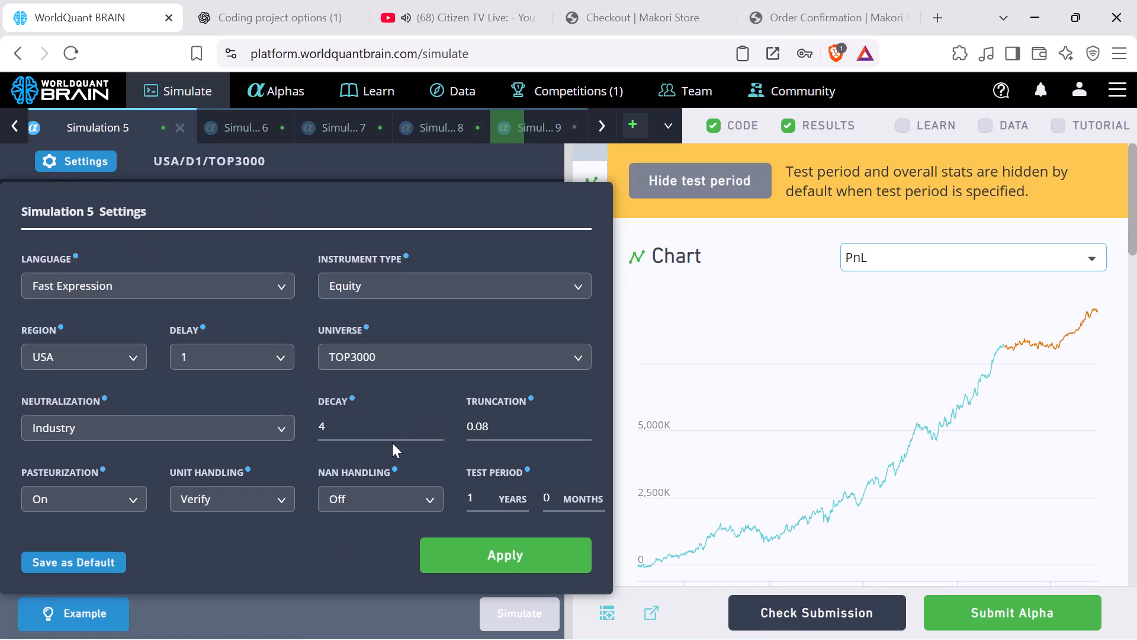
left_click(433, 421)
left_click(473, 561)
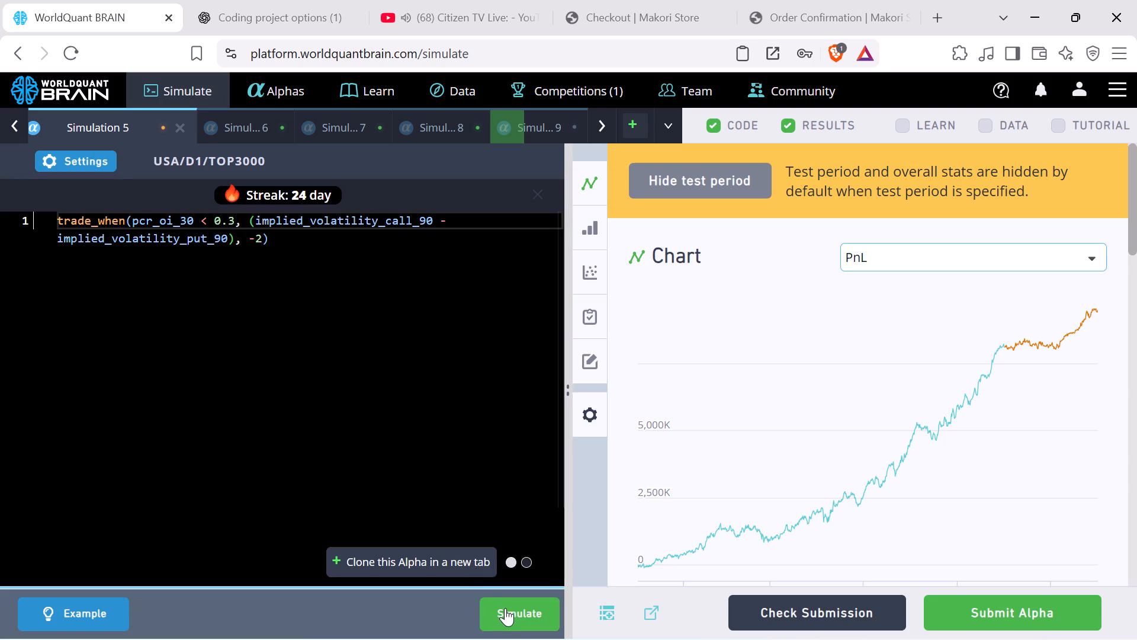
left_click(507, 613)
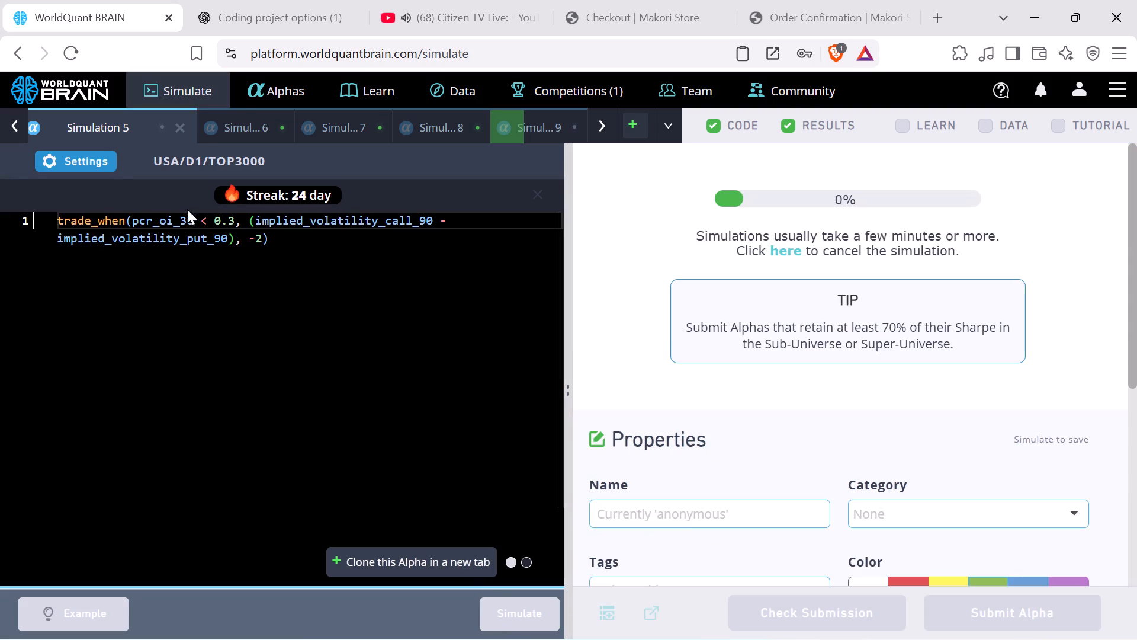
Set Simulation 8's decay to 13, apply the settings, and run the simulation.
left_click(249, 124)
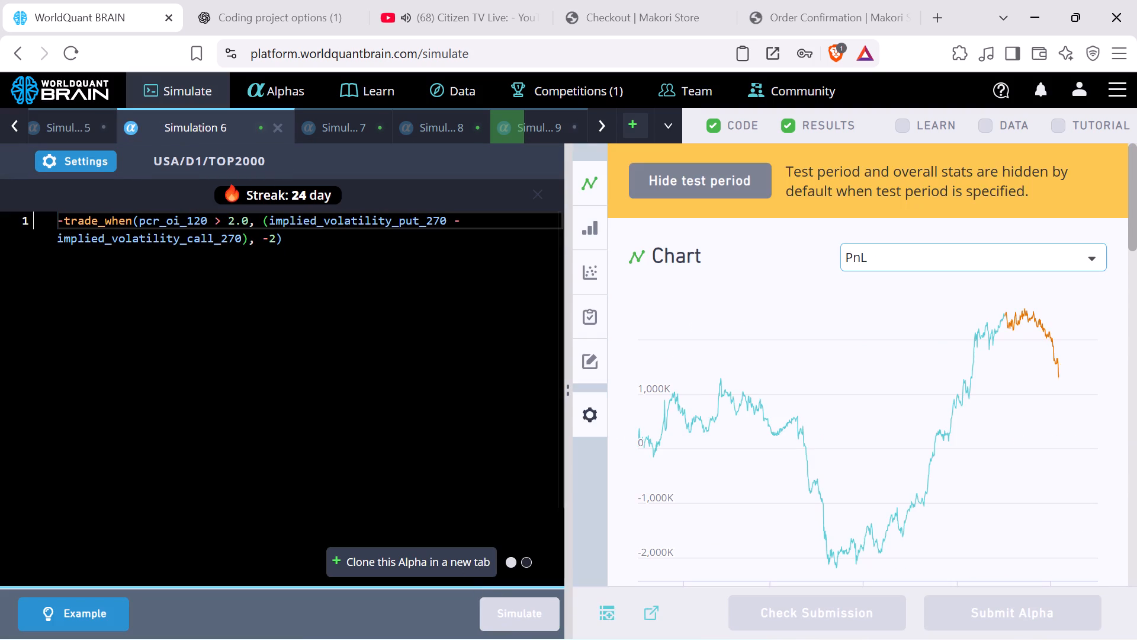
left_click(319, 129)
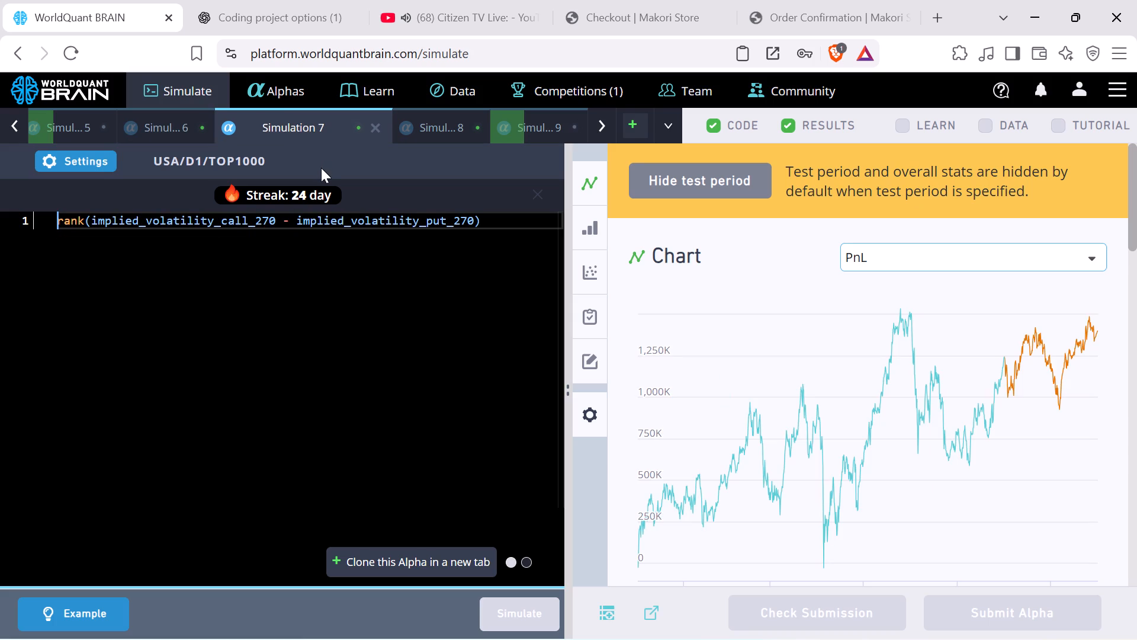
left_click(439, 124)
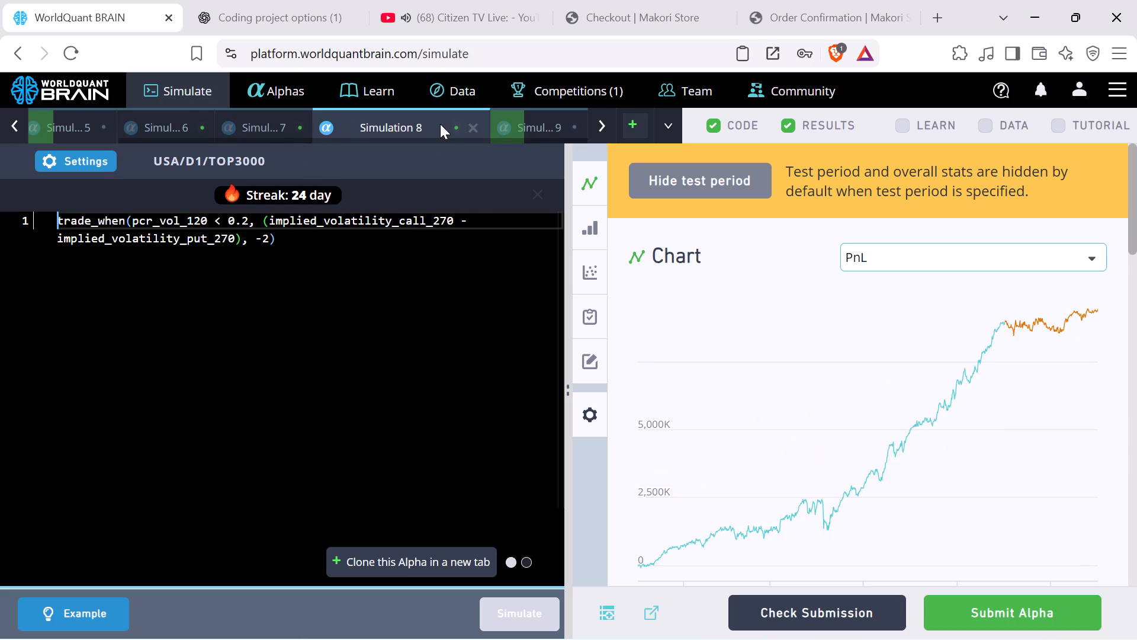
left_click(104, 159)
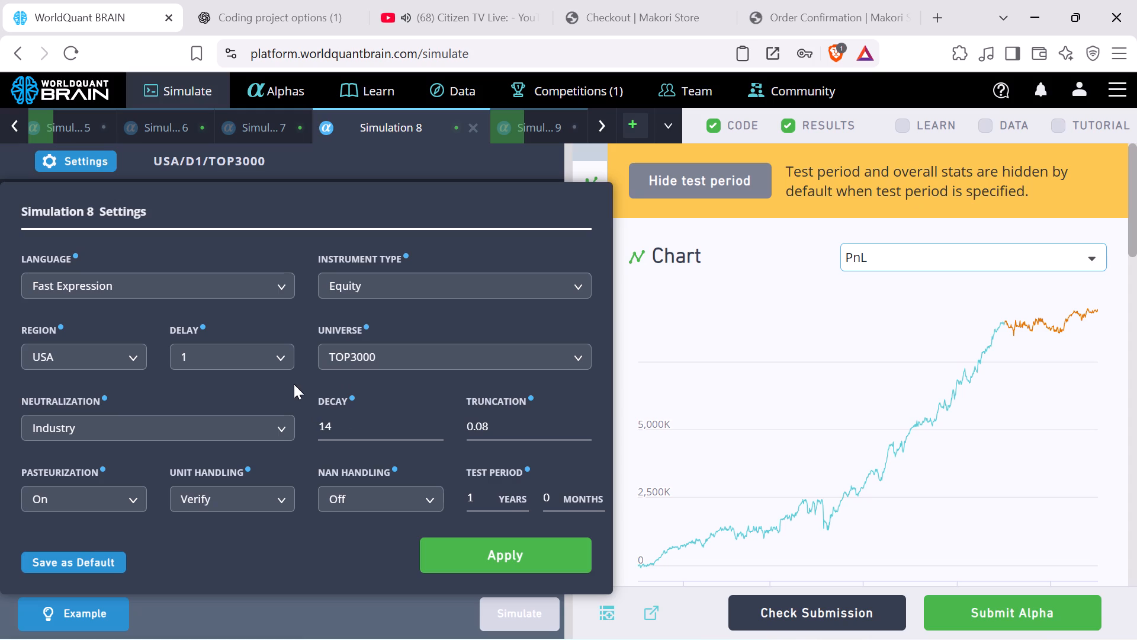
left_click(439, 429)
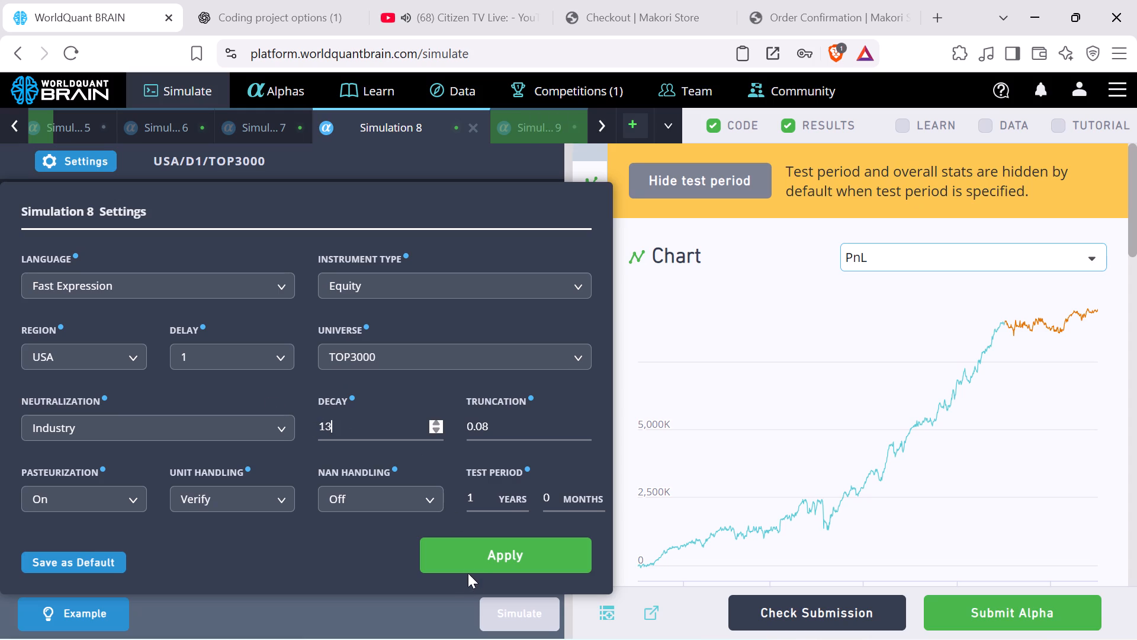
left_click(469, 555)
left_click(532, 616)
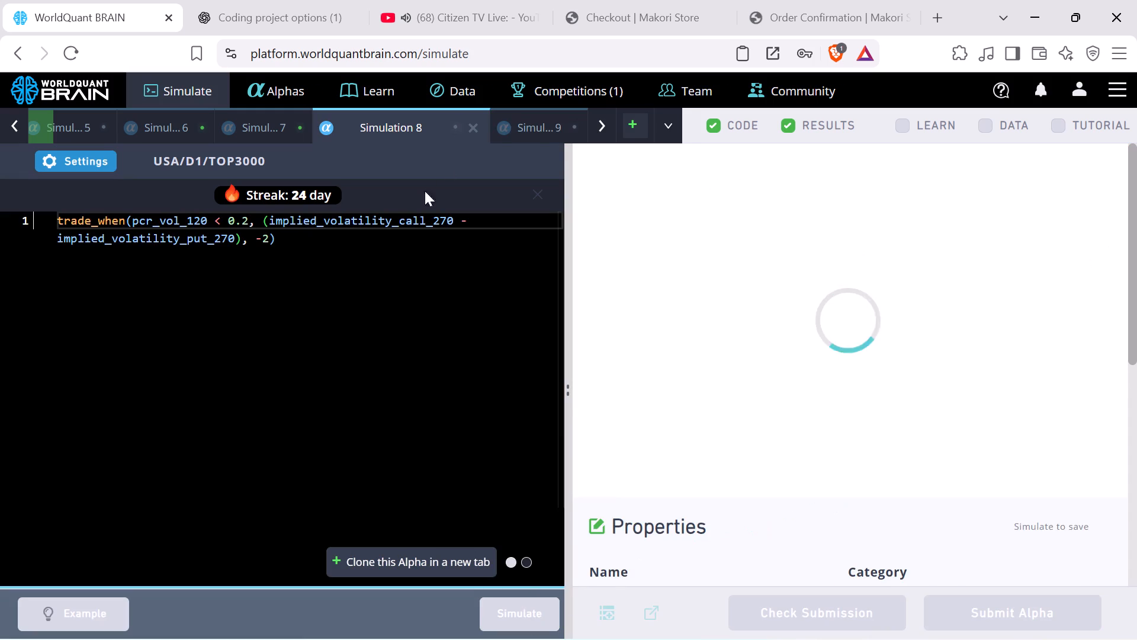
Open Simulation 9 and reveal its test period on the PnL chart.
left_click(554, 129)
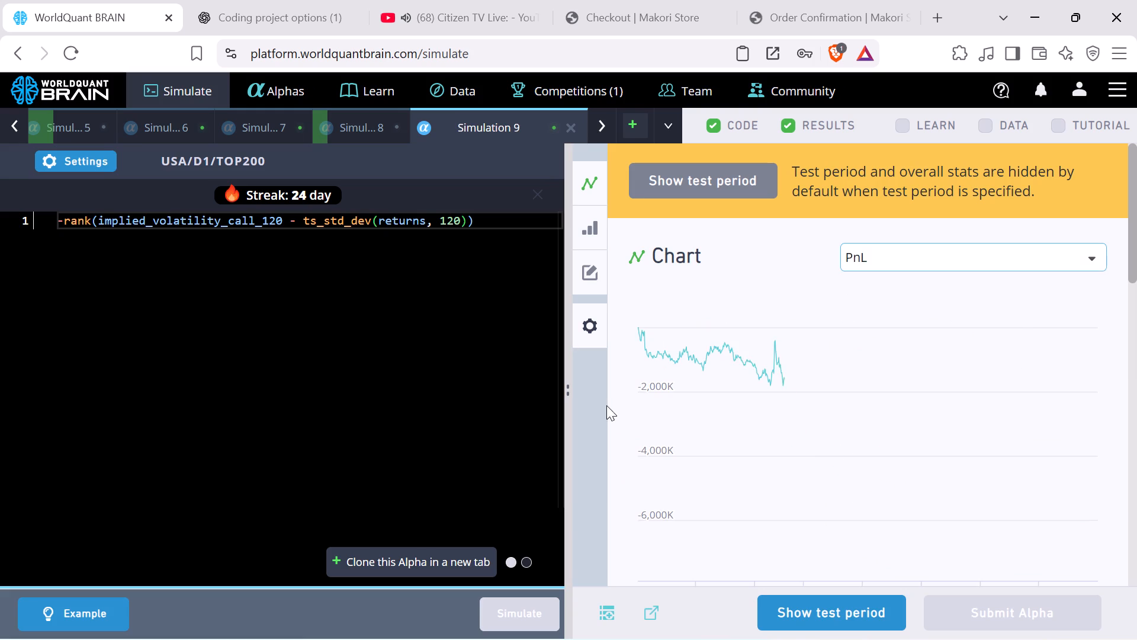
left_click(876, 611)
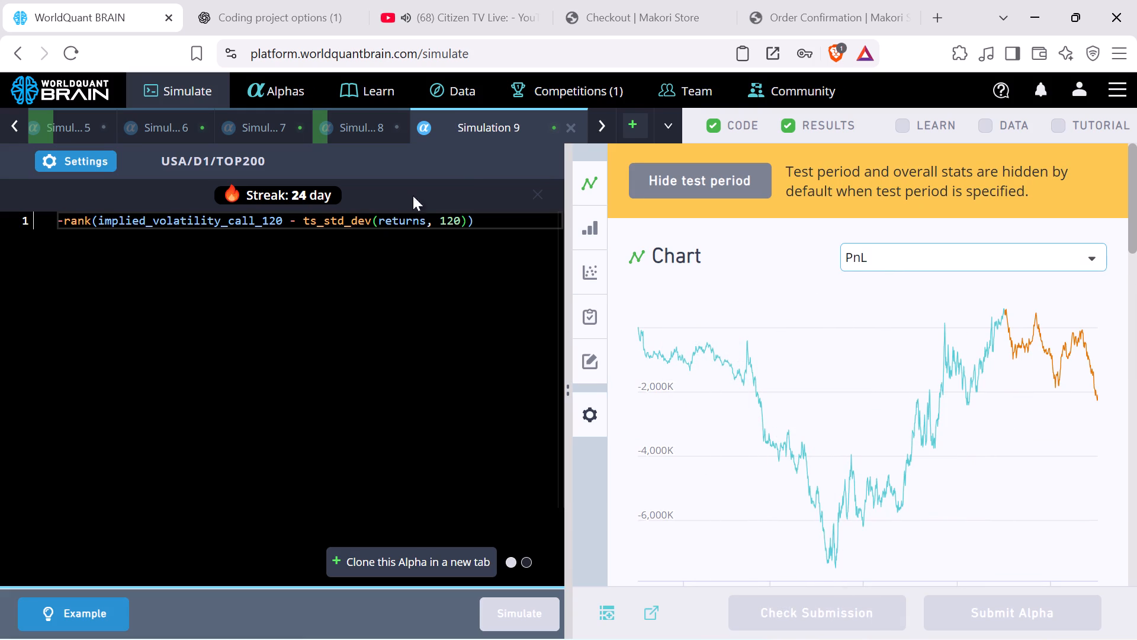
Open the list of unsubmitted alphas and look over the most recent entries.
left_click(264, 81)
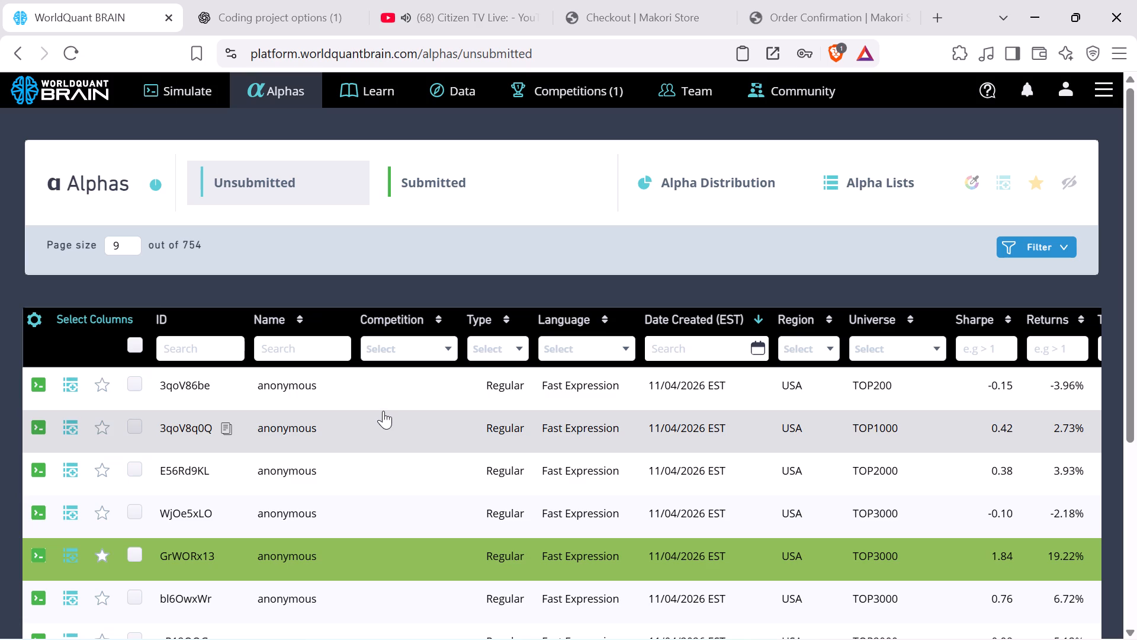
scroll(383, 411, "up", 3)
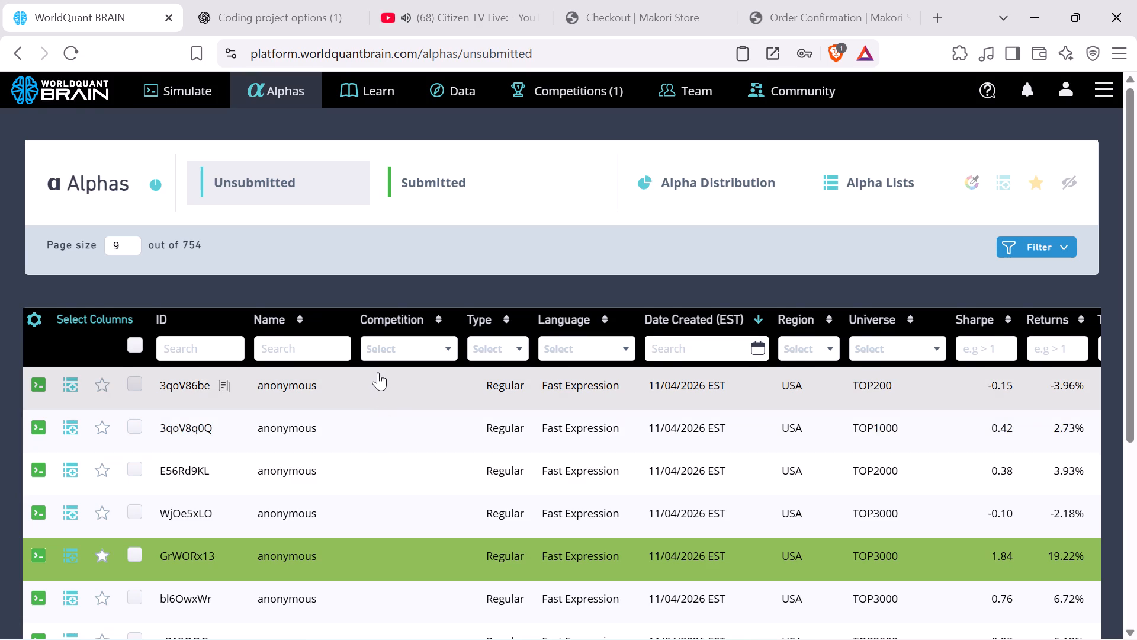
scroll(378, 372, "down", 1)
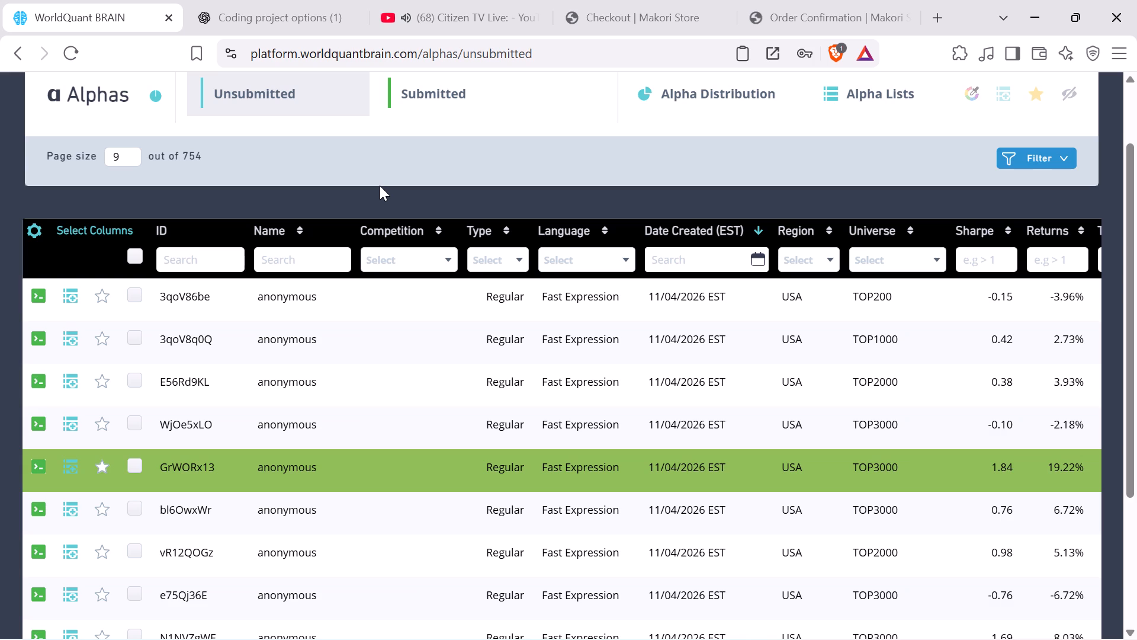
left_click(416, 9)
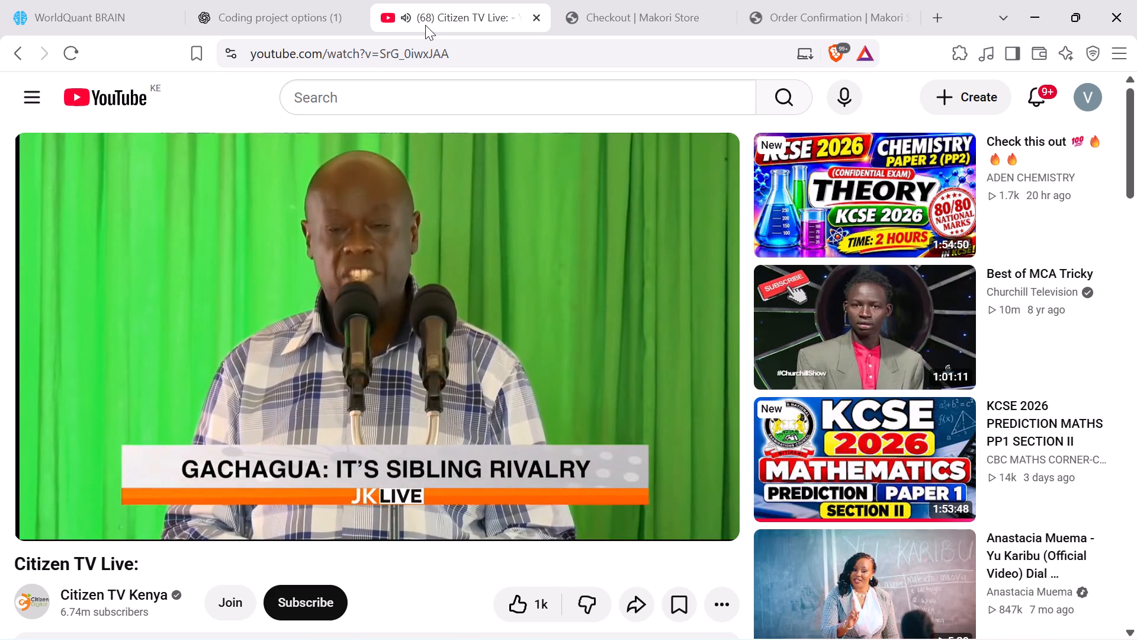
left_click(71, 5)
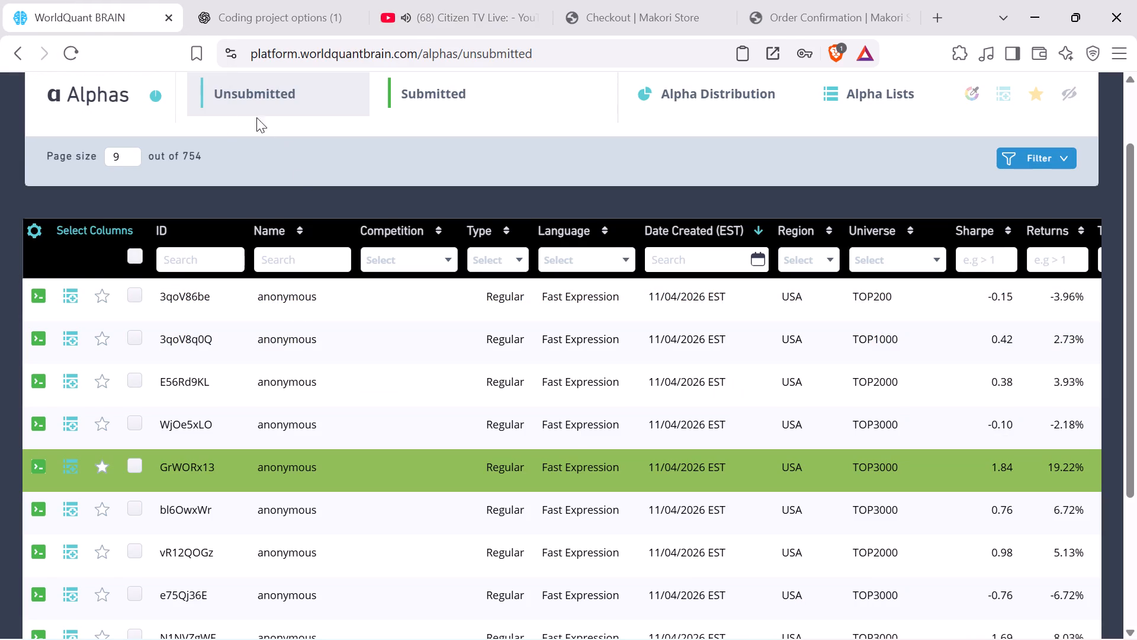
Reload the unsubmitted alphas list by leaving and reopening it, and look over the newest entries.
scroll(308, 174, "up", 4)
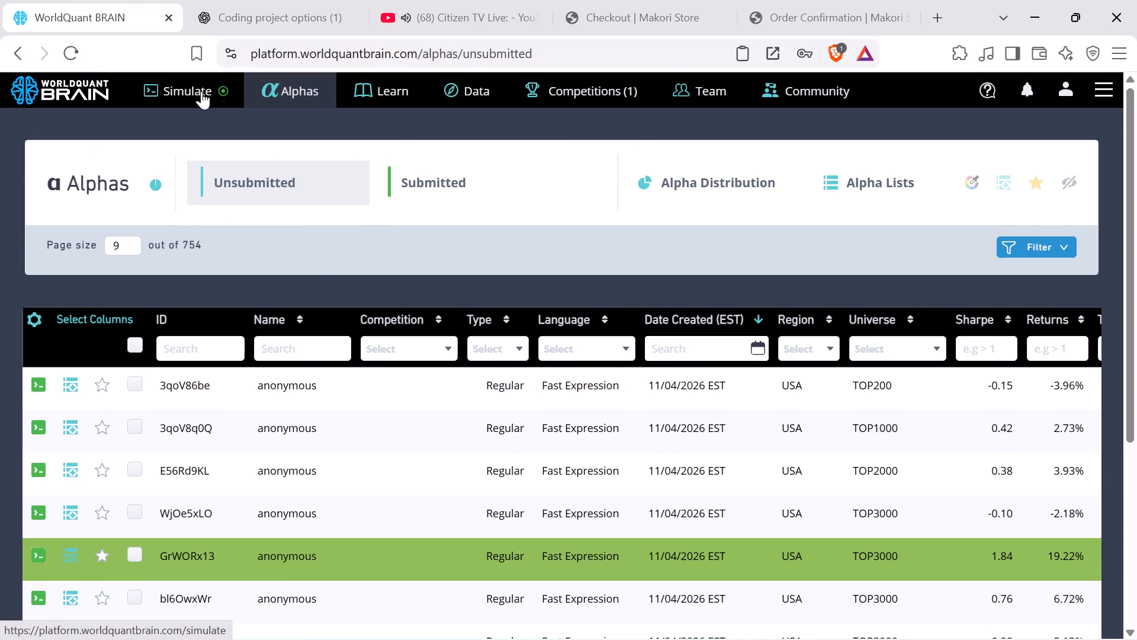
left_click(201, 91)
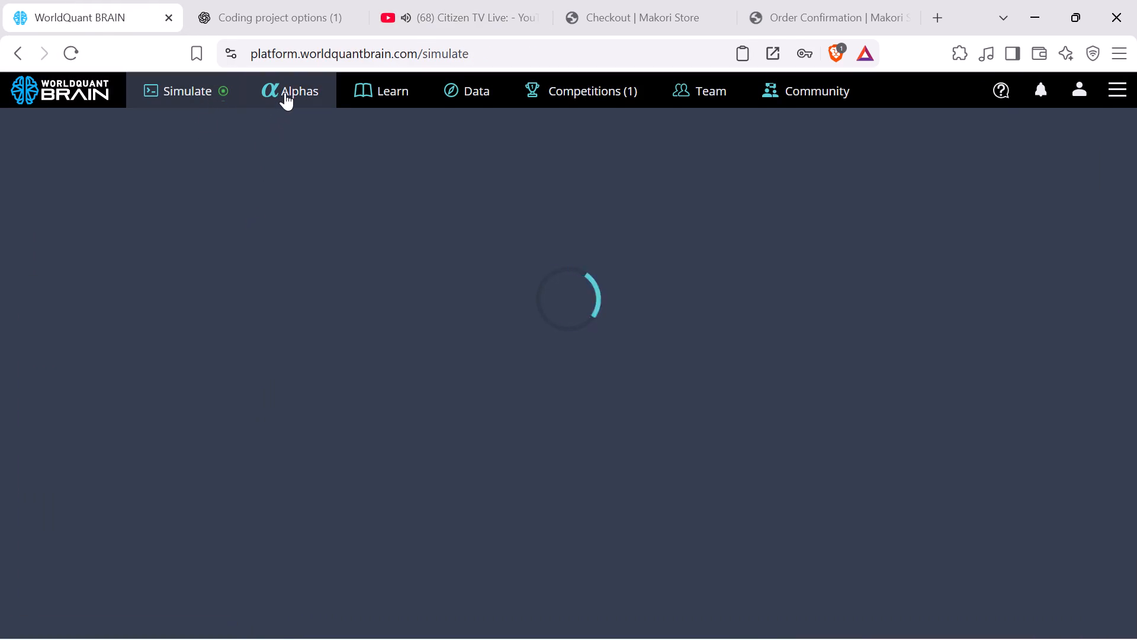
left_click(285, 92)
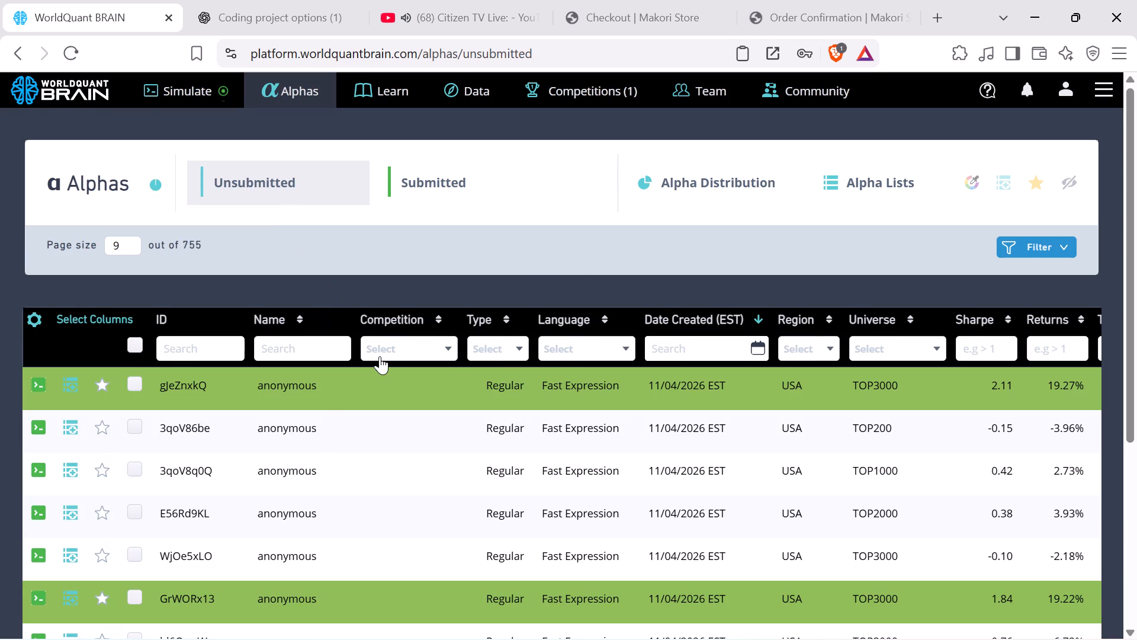
scroll(381, 359, "down", 1)
scroll(375, 357, "up", 4)
Return to Simulation 5, reveal its test period, review the IS summary, and run its submission check.
left_click(169, 84)
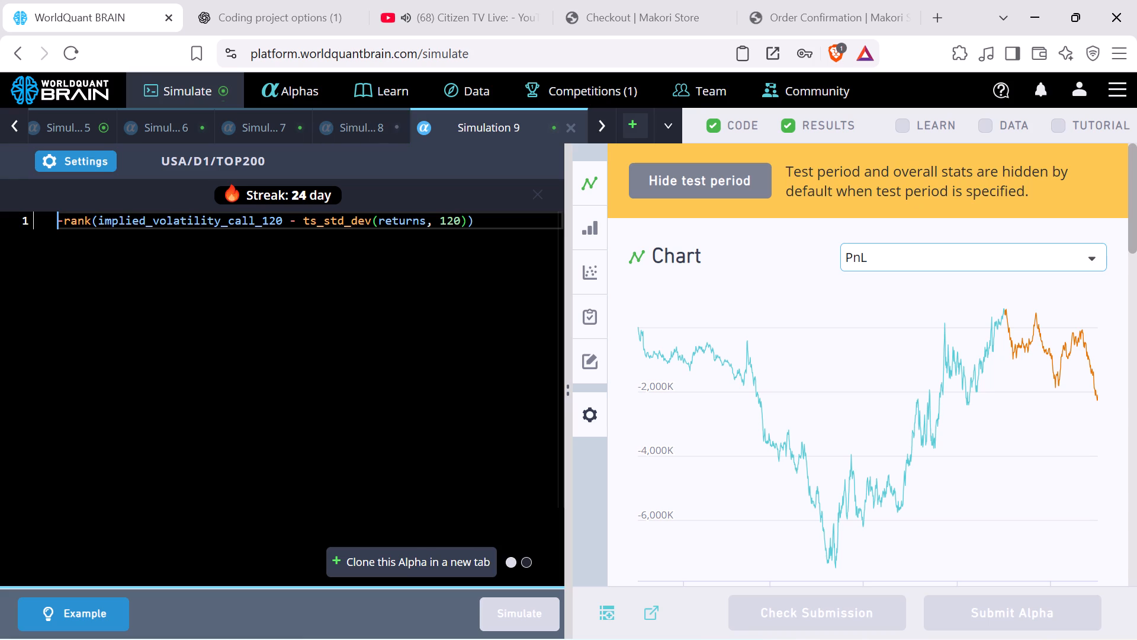
left_click(69, 130)
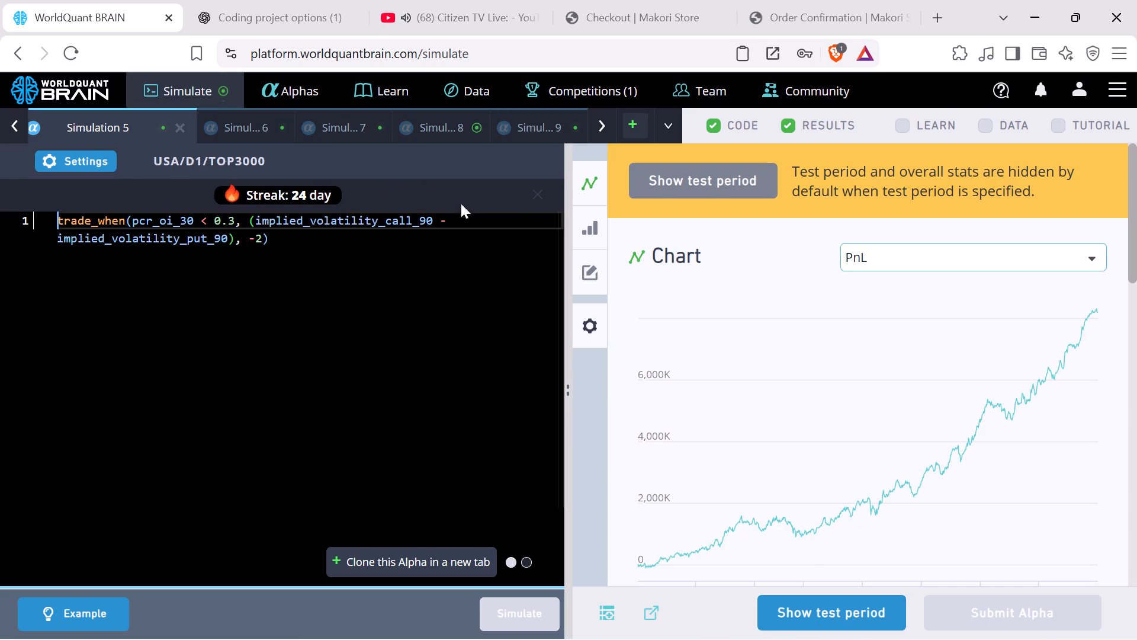
left_click(785, 614)
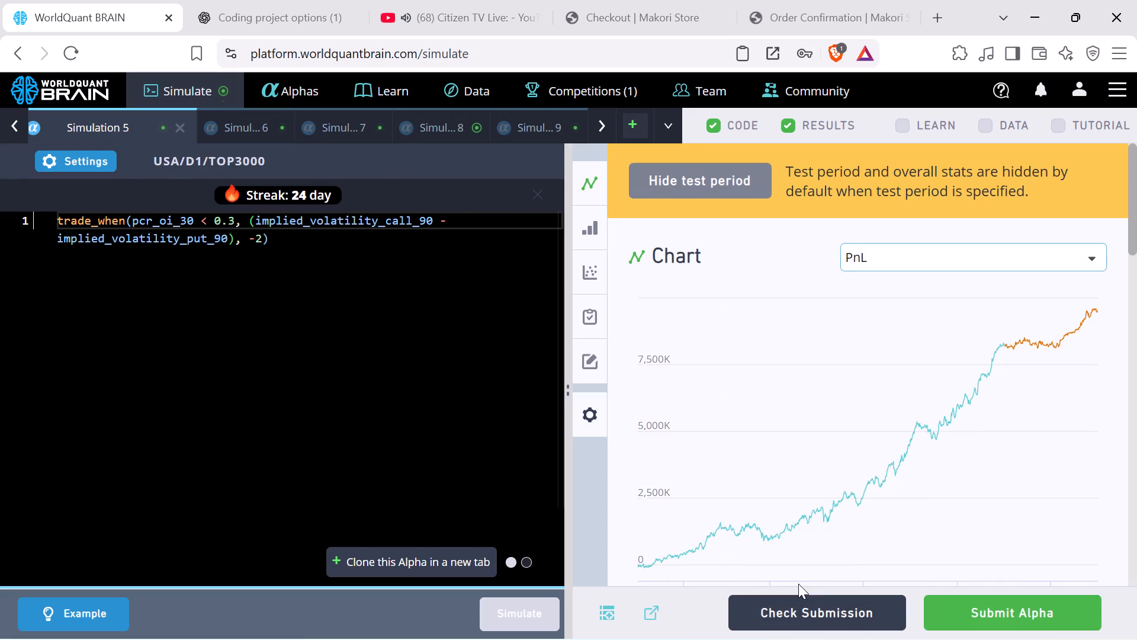
scroll(834, 402, "down", 8)
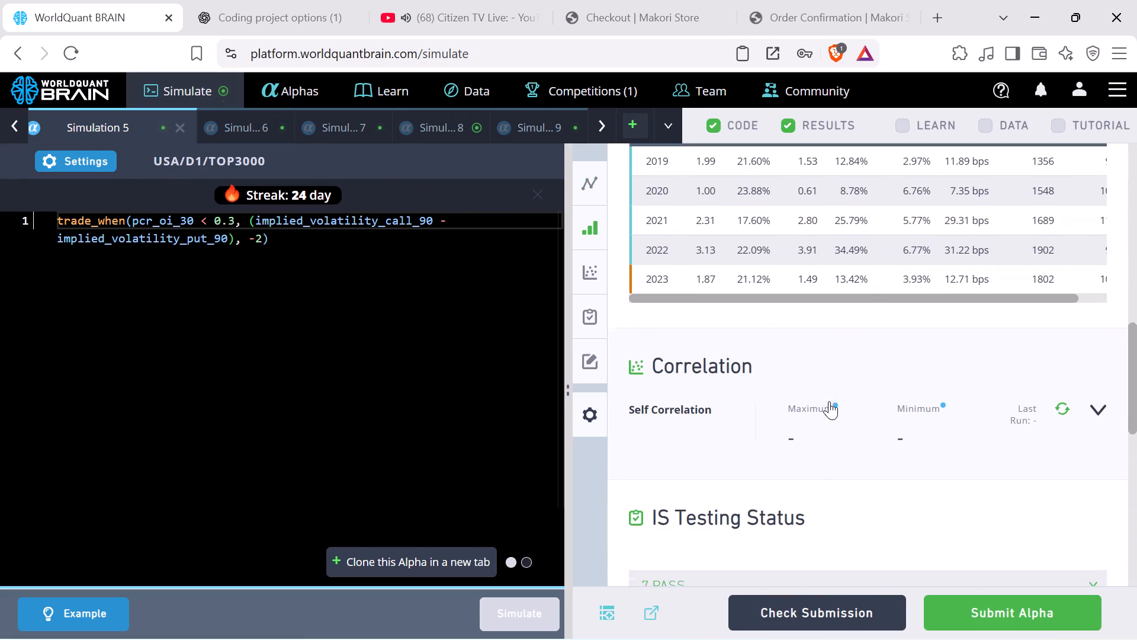
scroll(802, 396, "up", 3)
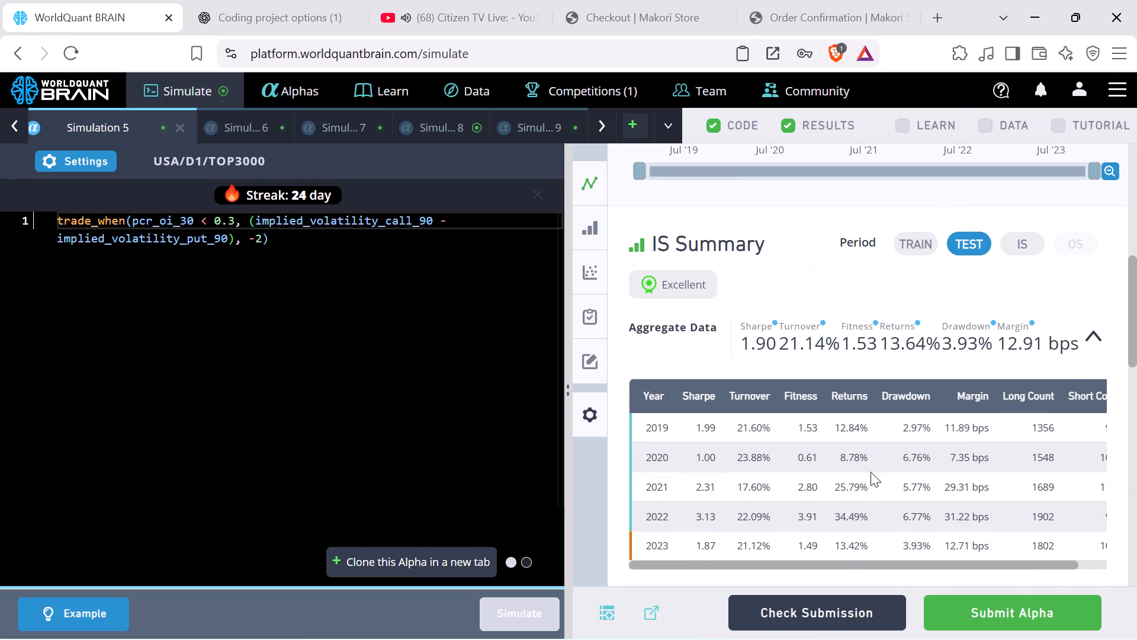
left_click(871, 610)
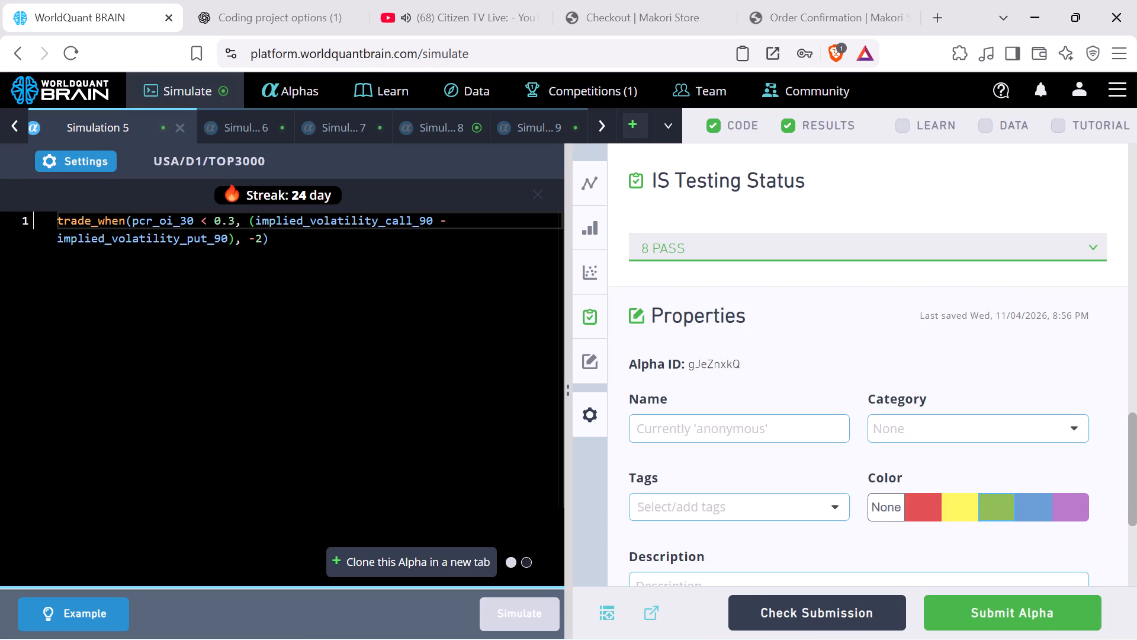
Open Simulation 8, reveal its test period, and run its submission check.
left_click(236, 128)
left_click(330, 126)
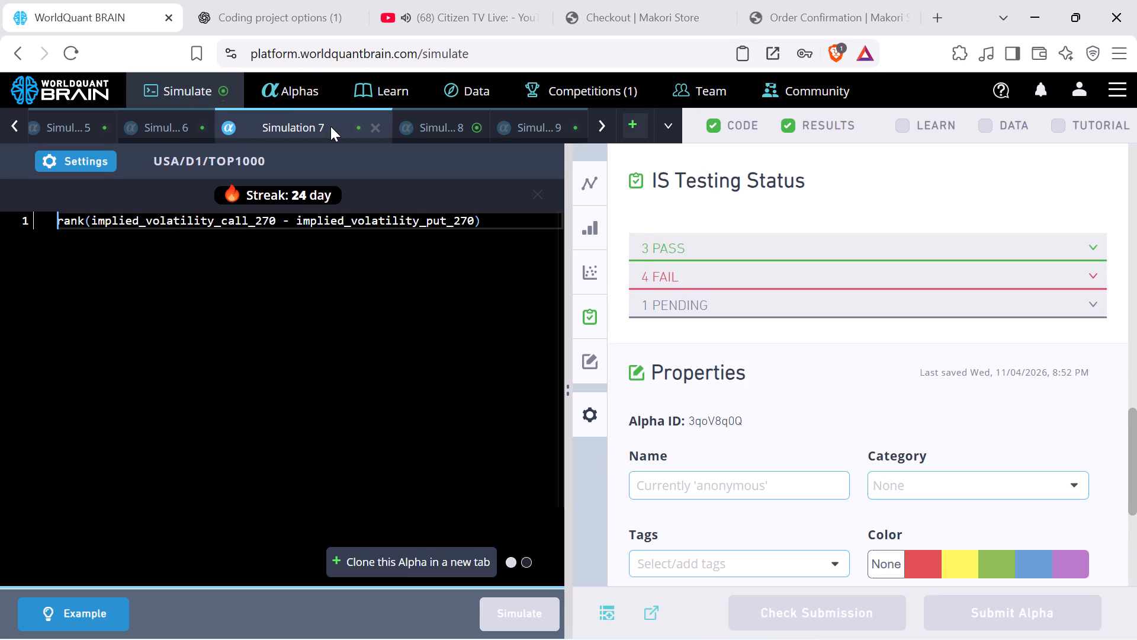
left_click(452, 125)
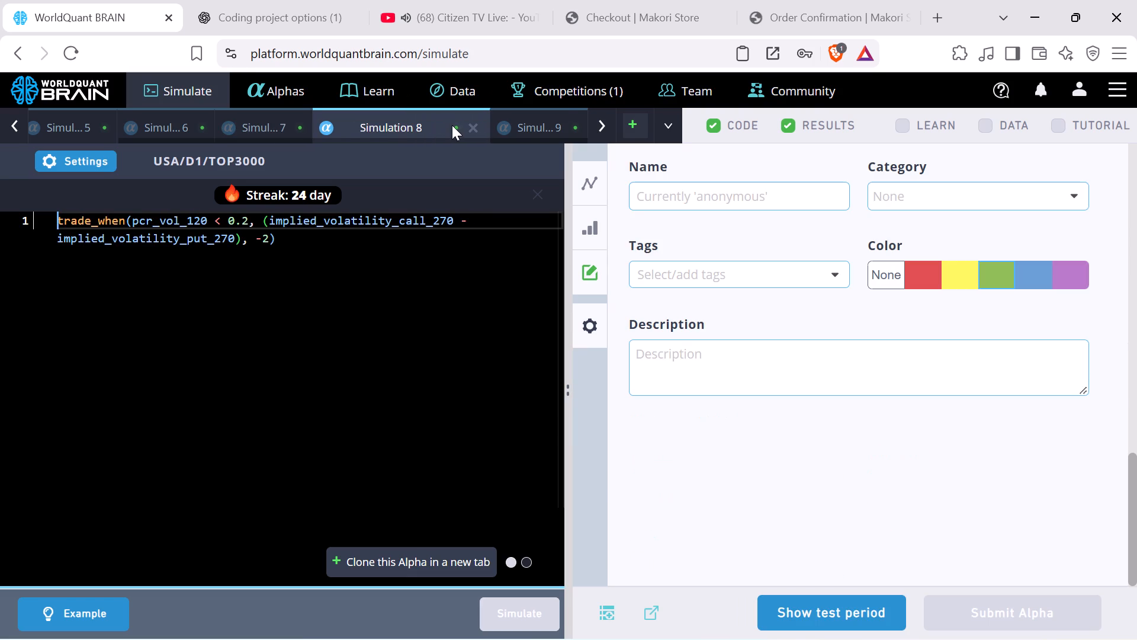
left_click(892, 615)
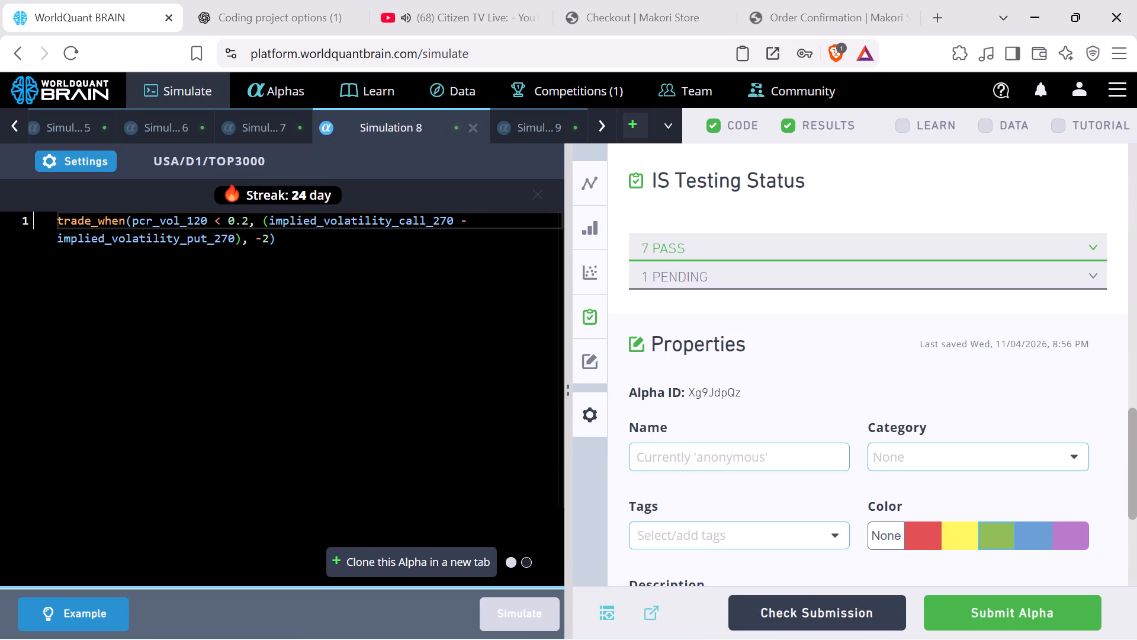
left_click(811, 608)
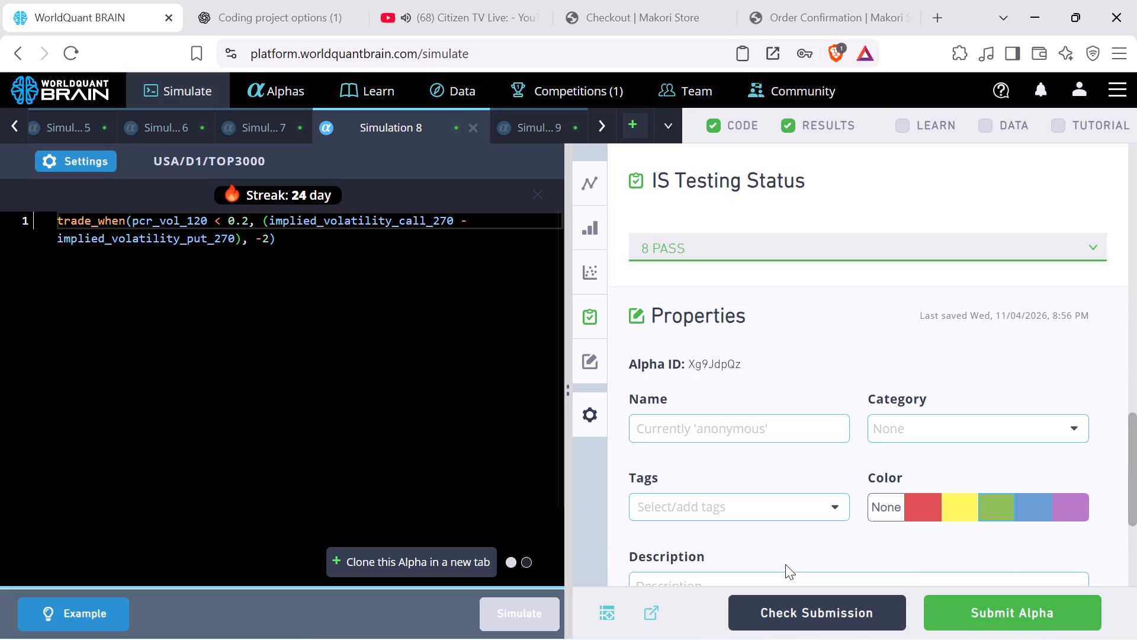
Choose green as the color in the Simulation 8 alpha's properties.
left_click(1005, 508)
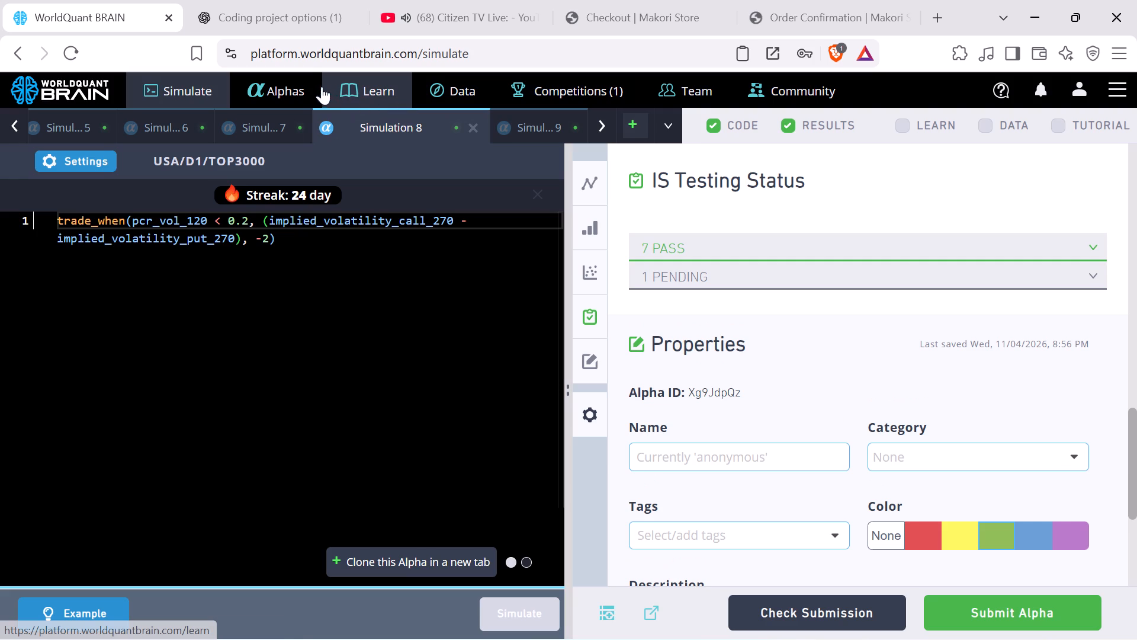
Open the unsubmitted alphas list and examine the Sharpe and returns of the newest entries.
left_click(293, 85)
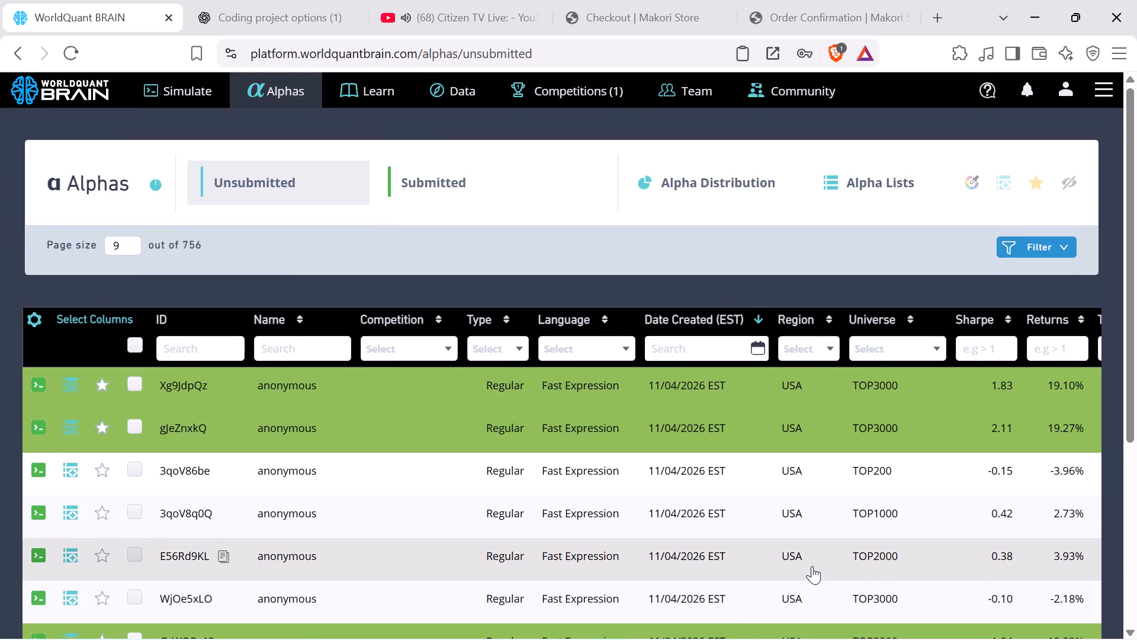
scroll(812, 566, "down", 2)
scroll(775, 481, "down", 1)
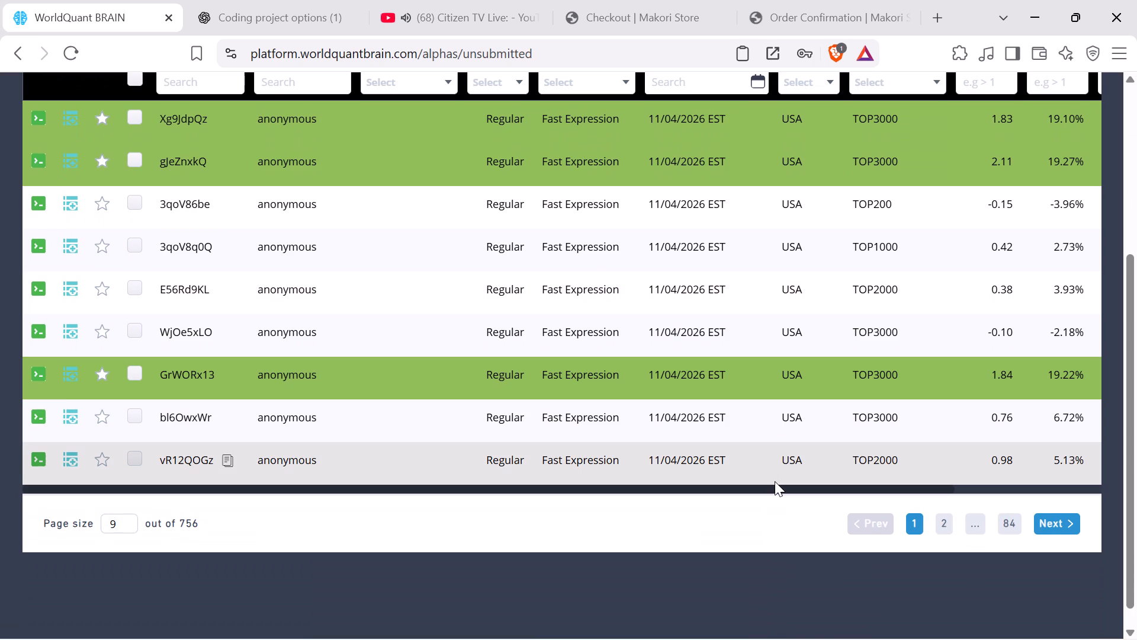
Compare the Sharpe, returns and universe of the alphas on the first two pages of the unsubmitted list.
scroll(775, 481, "down", 1)
left_click(943, 504)
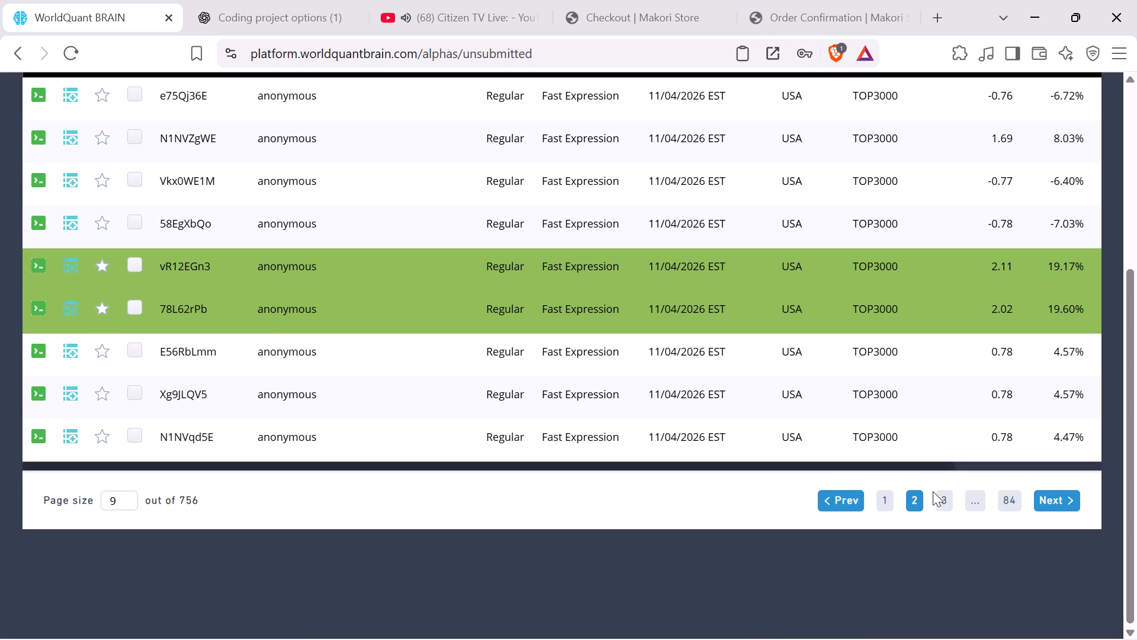
left_click(876, 500)
left_click(881, 500)
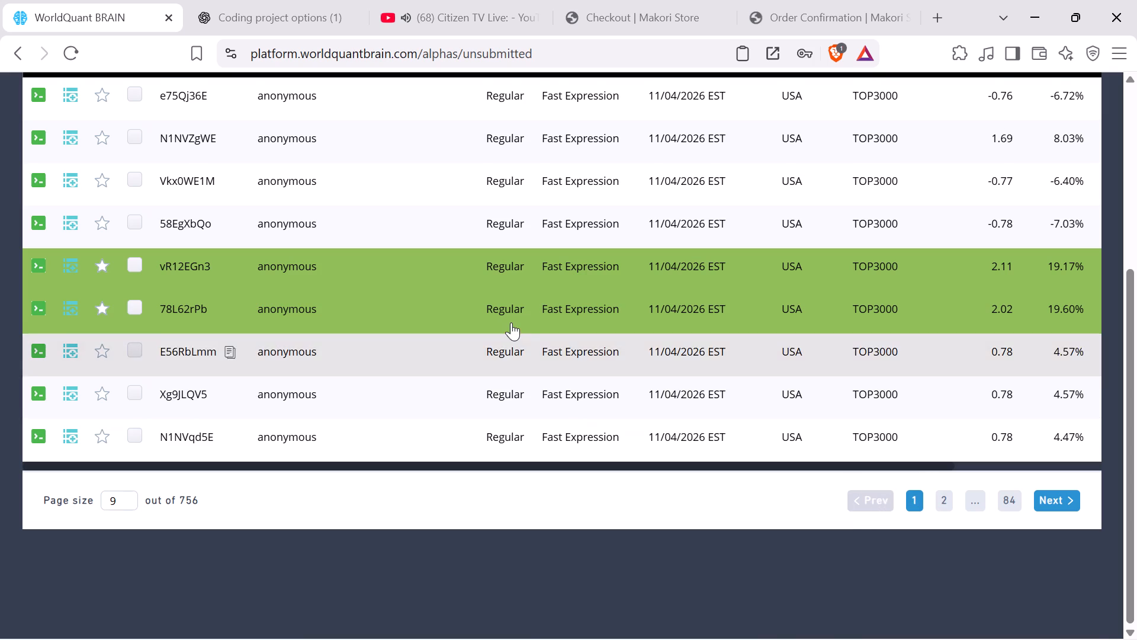
scroll(511, 322, "up", 4)
scroll(521, 328, "down", 3)
scroll(532, 341, "up", 3)
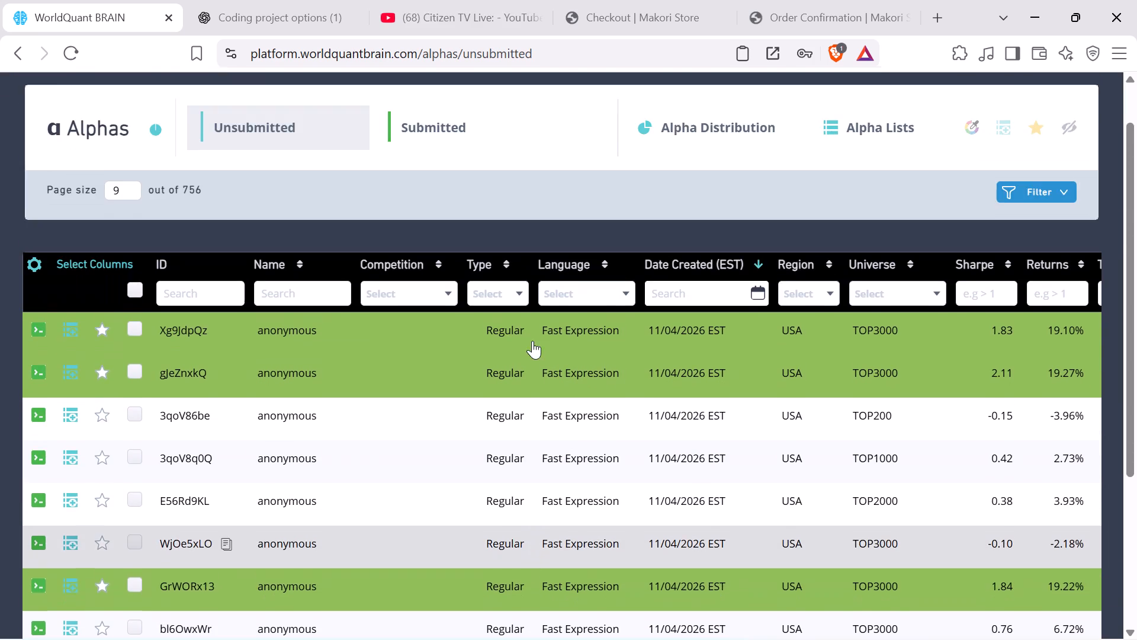
scroll(532, 341, "down", 2)
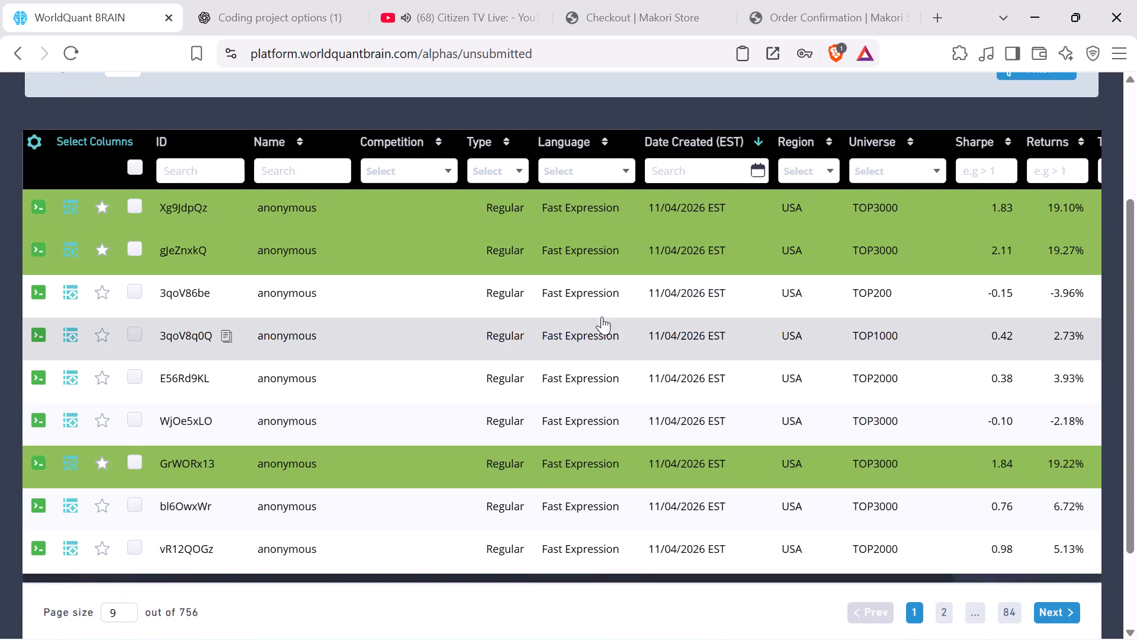
left_click(942, 614)
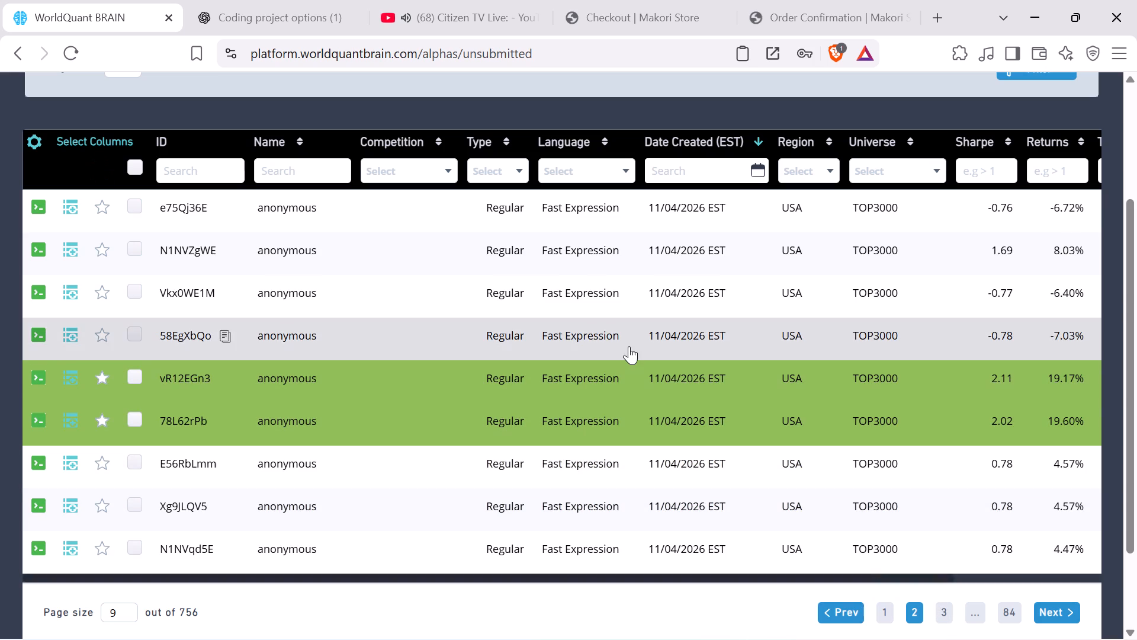
left_click(895, 617)
left_click(894, 613)
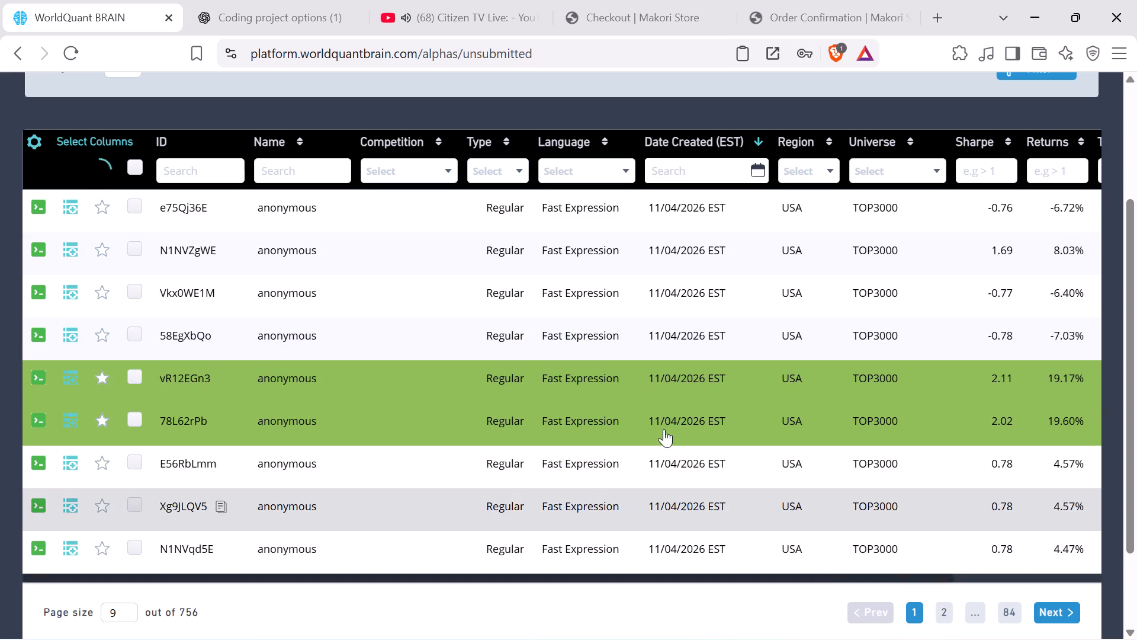
scroll(371, 506, "up", 3)
scroll(372, 506, "down", 2)
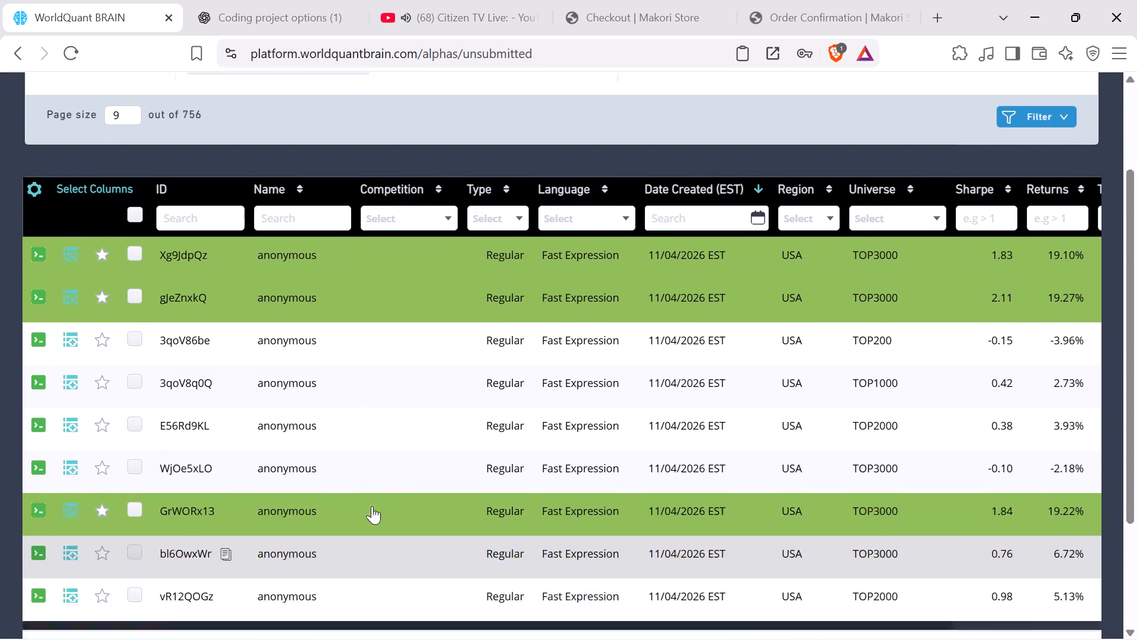
scroll(372, 506, "down", 1)
scroll(372, 504, "up", 4)
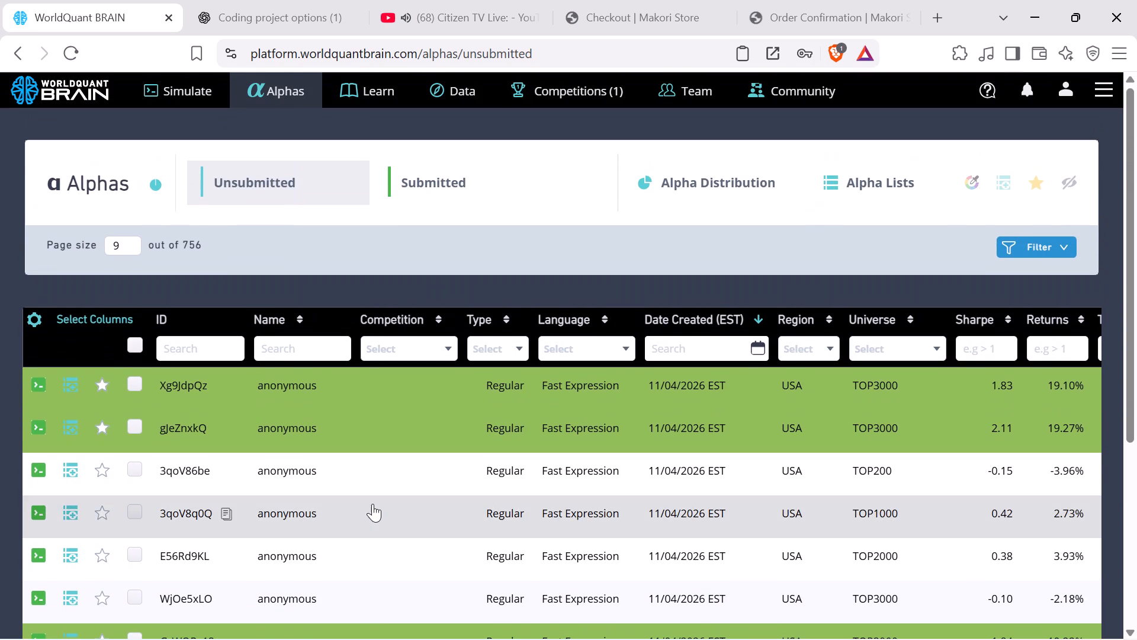
Return to Simulation 5 on the simulation page, raise its decay by one, and rerun the simulation.
left_click(181, 92)
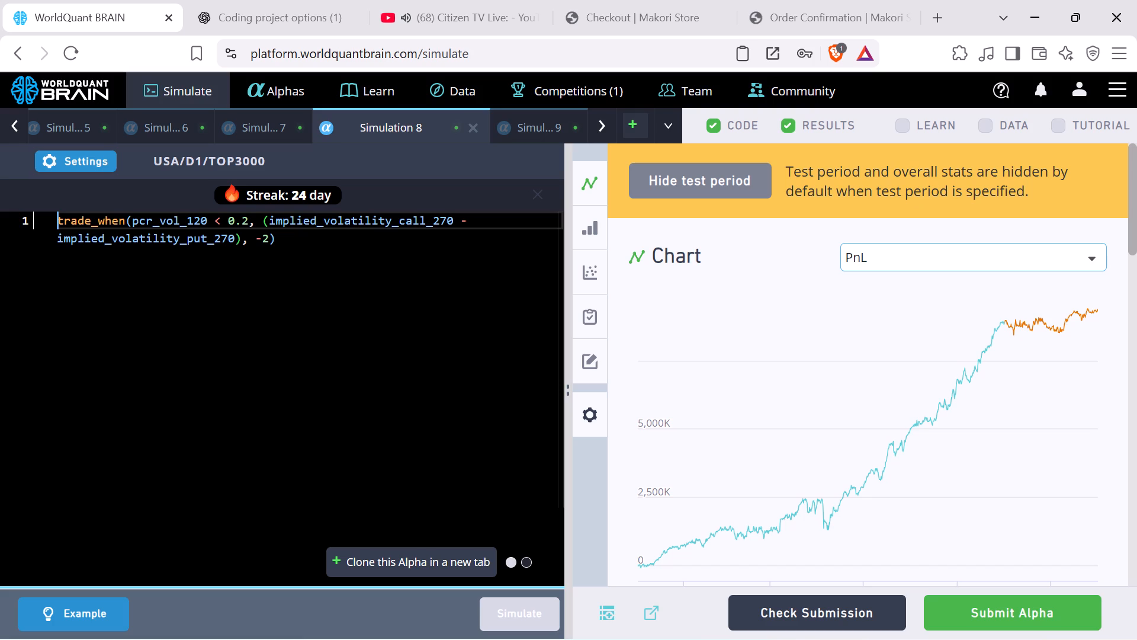
left_click(73, 130)
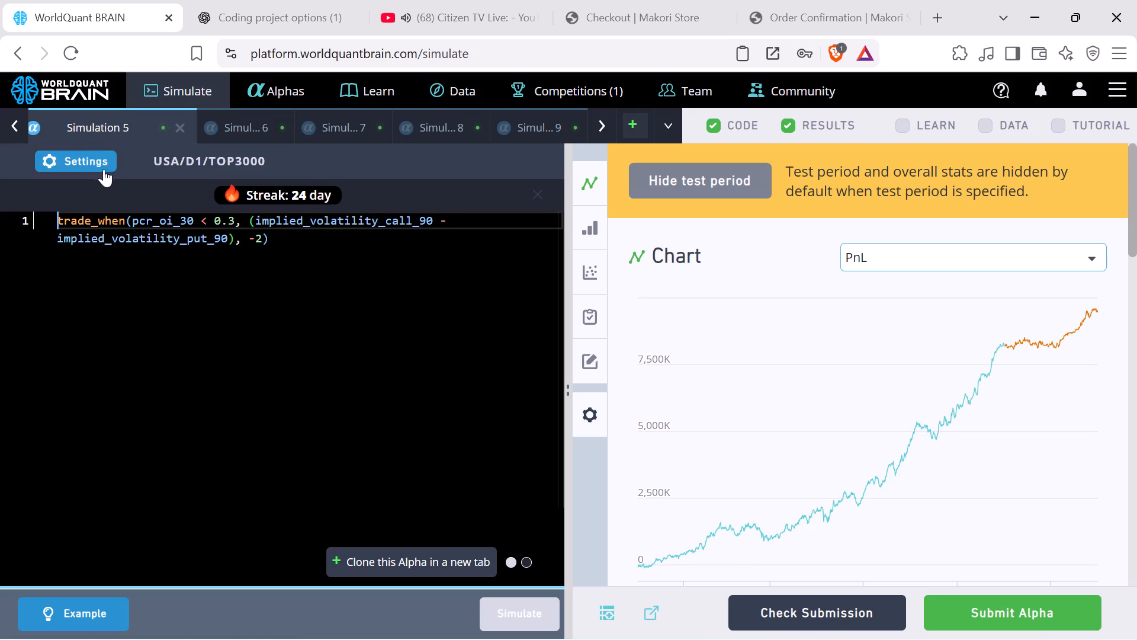
left_click(87, 165)
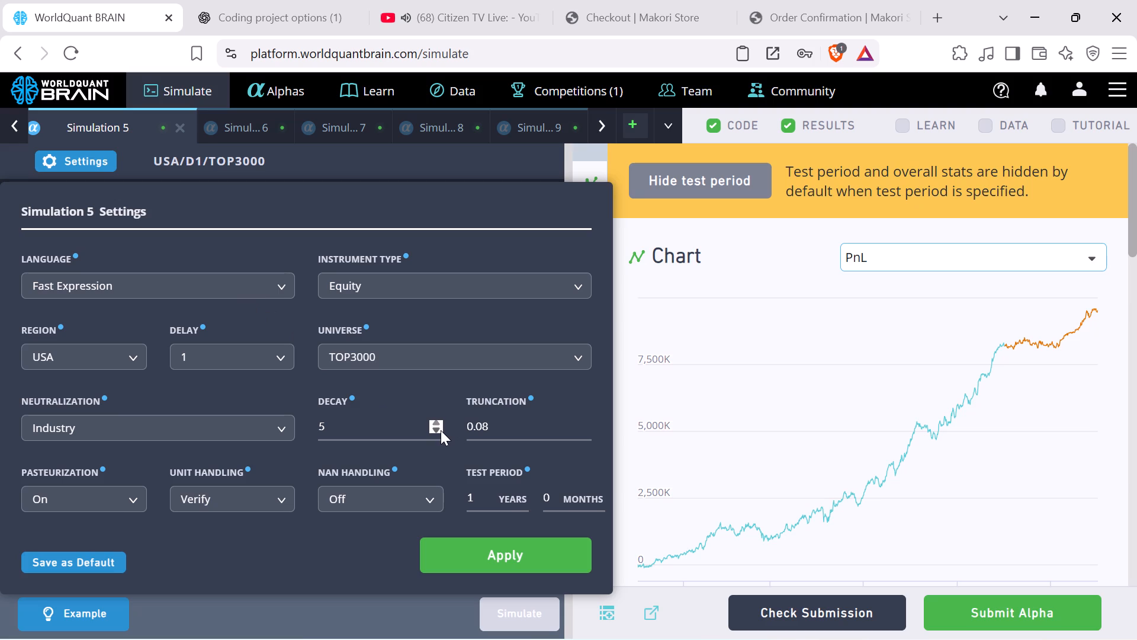
left_click(433, 422)
left_click(473, 556)
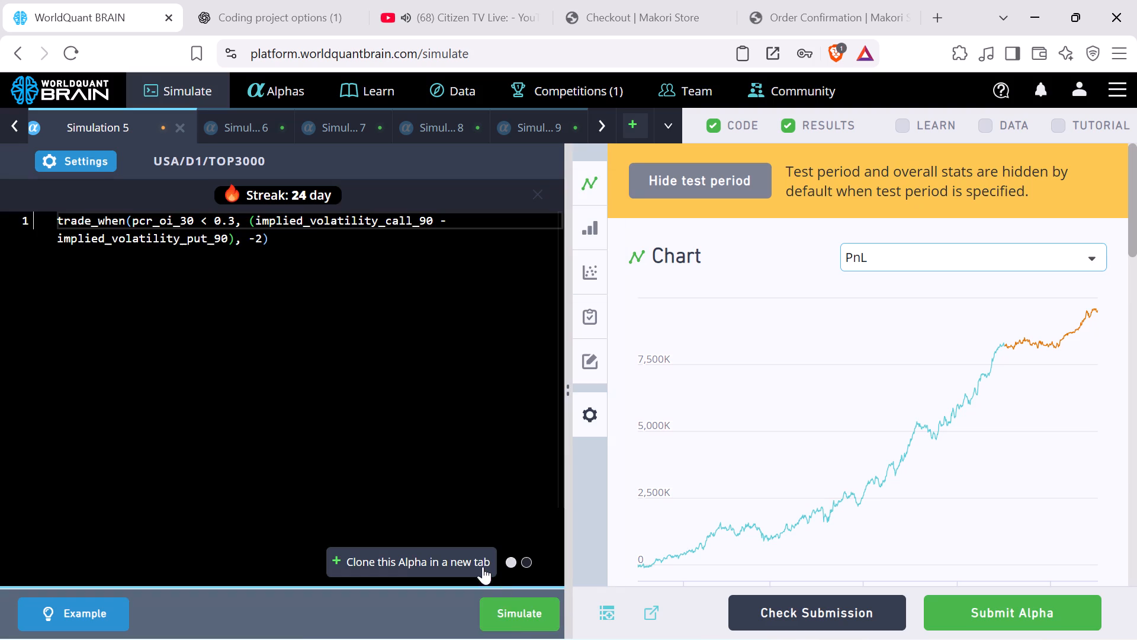
left_click(516, 616)
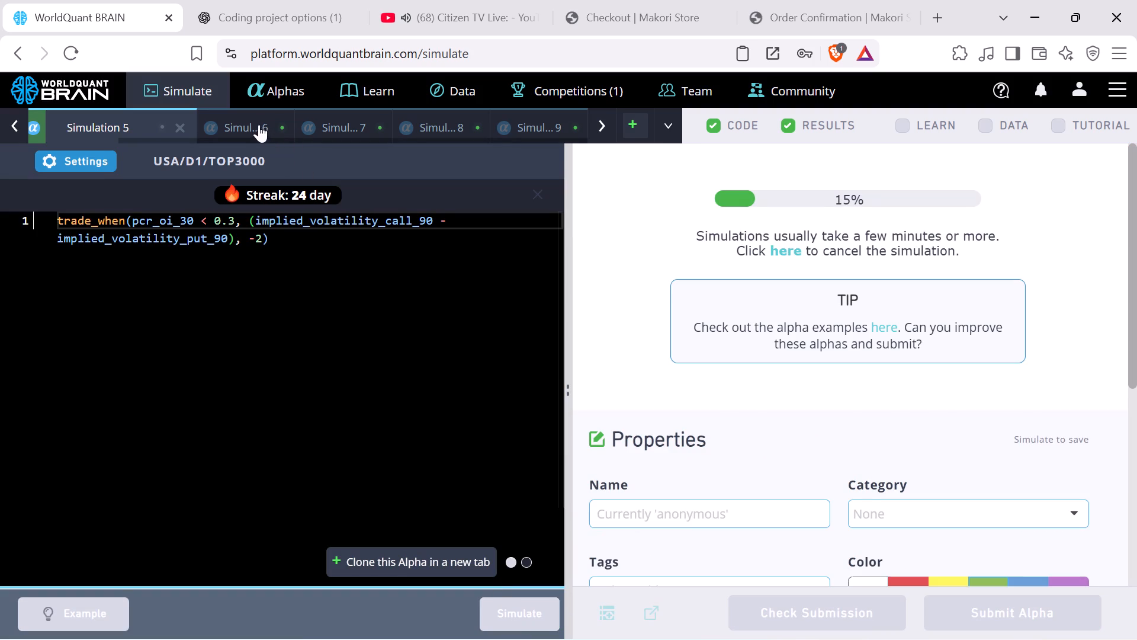
Close Simulations 6, 7 and 9, keeping Simulations 4, 5 and 8 open.
left_click(258, 123)
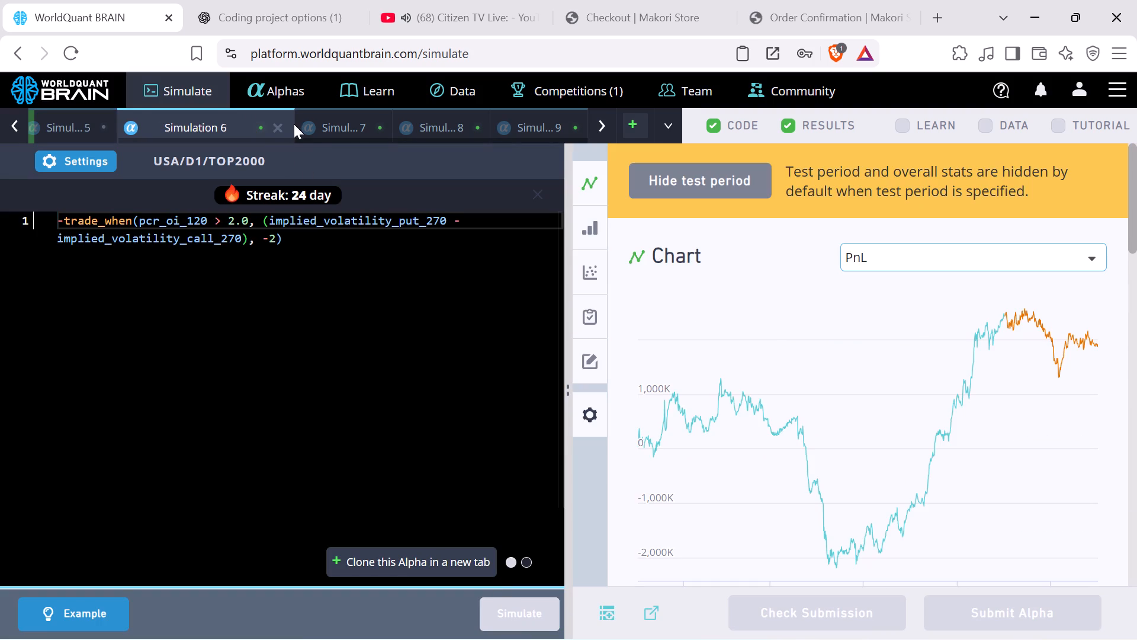
left_click(284, 129)
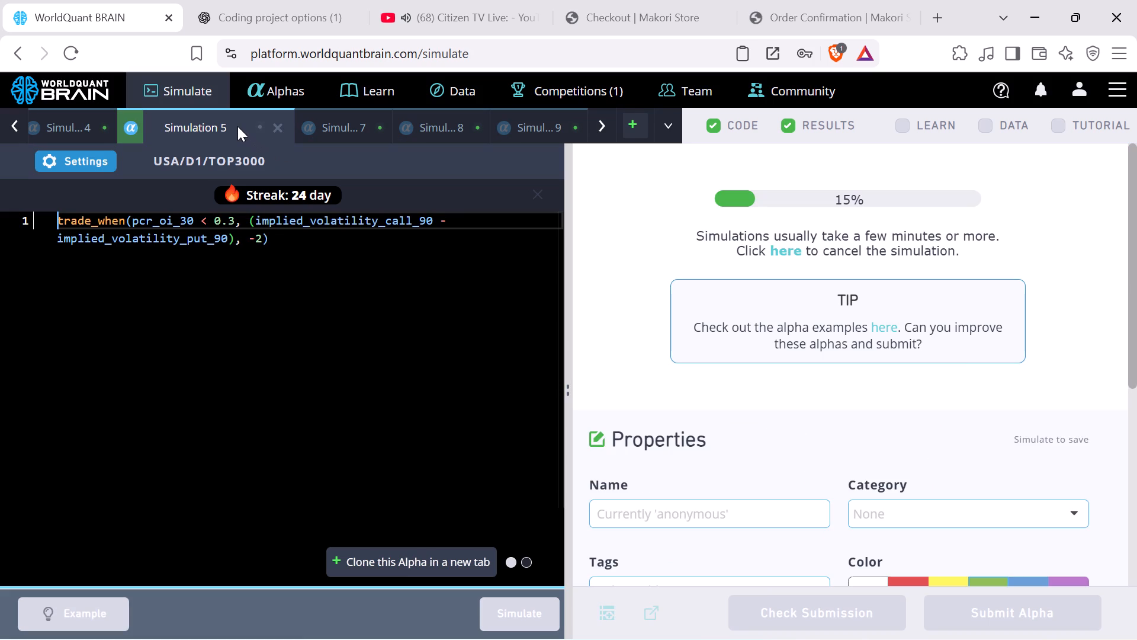
left_click(237, 126)
left_click(339, 132)
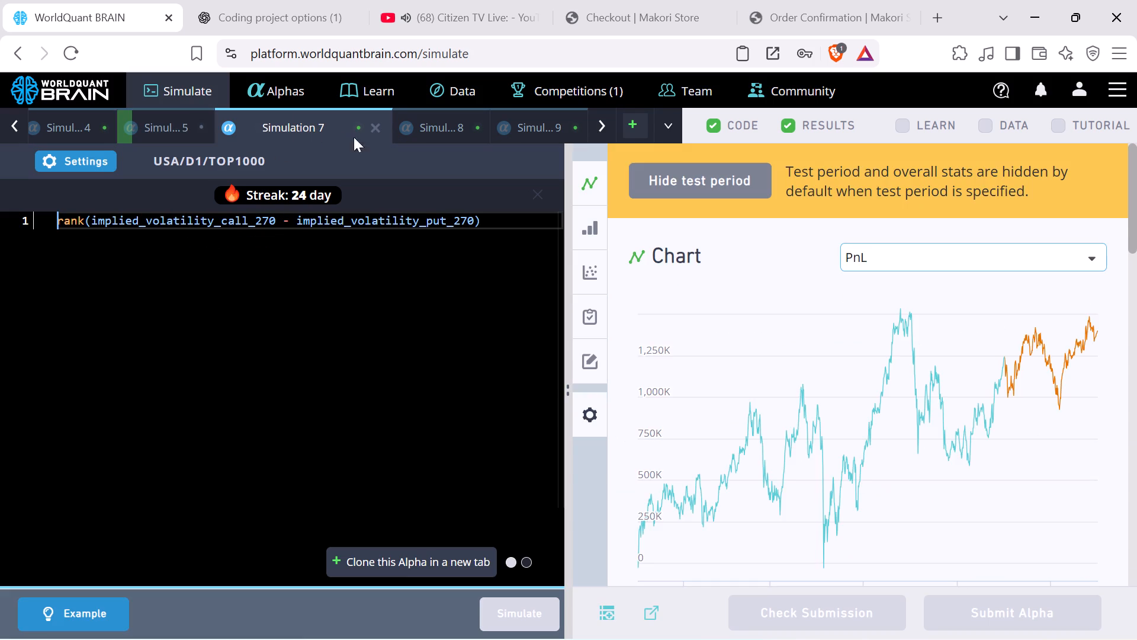
left_click(377, 129)
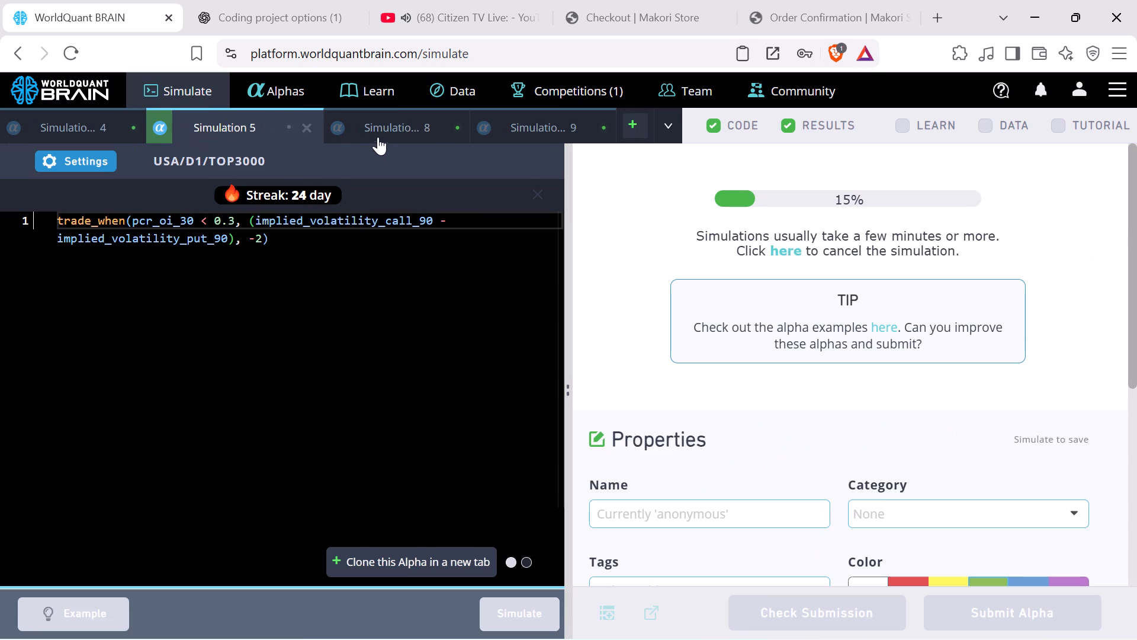
left_click(396, 125)
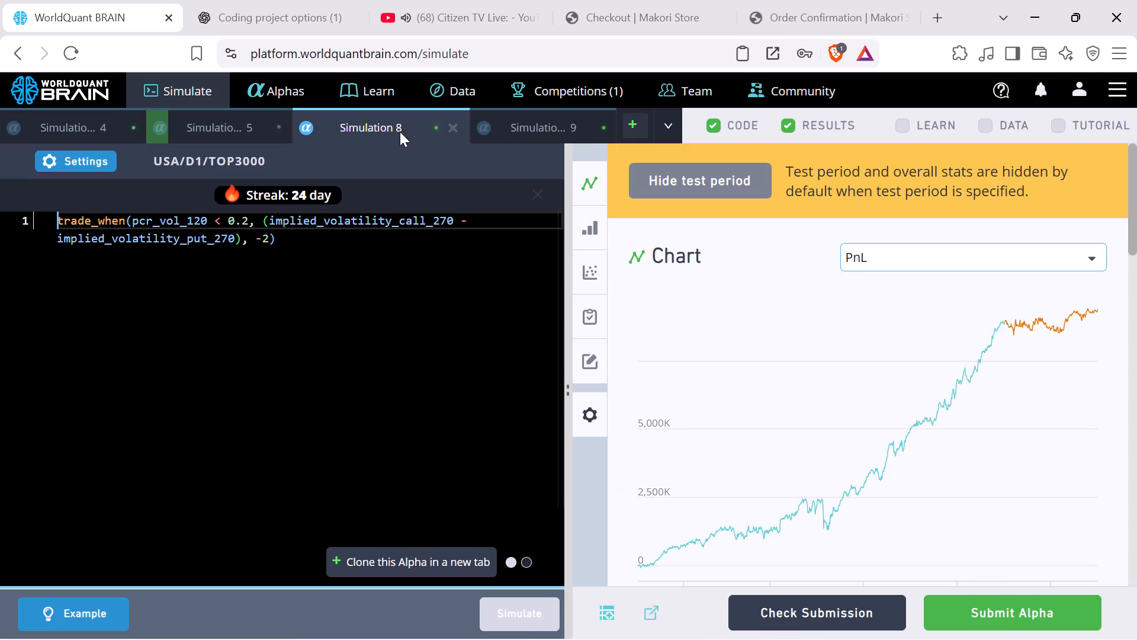
left_click(532, 120)
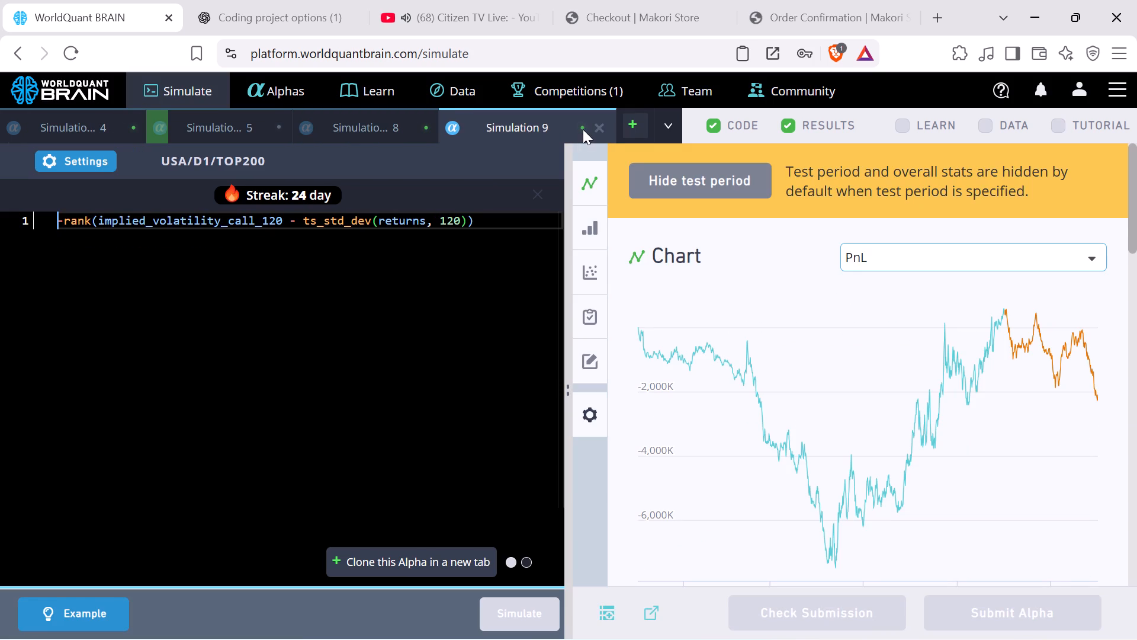
left_click(602, 129)
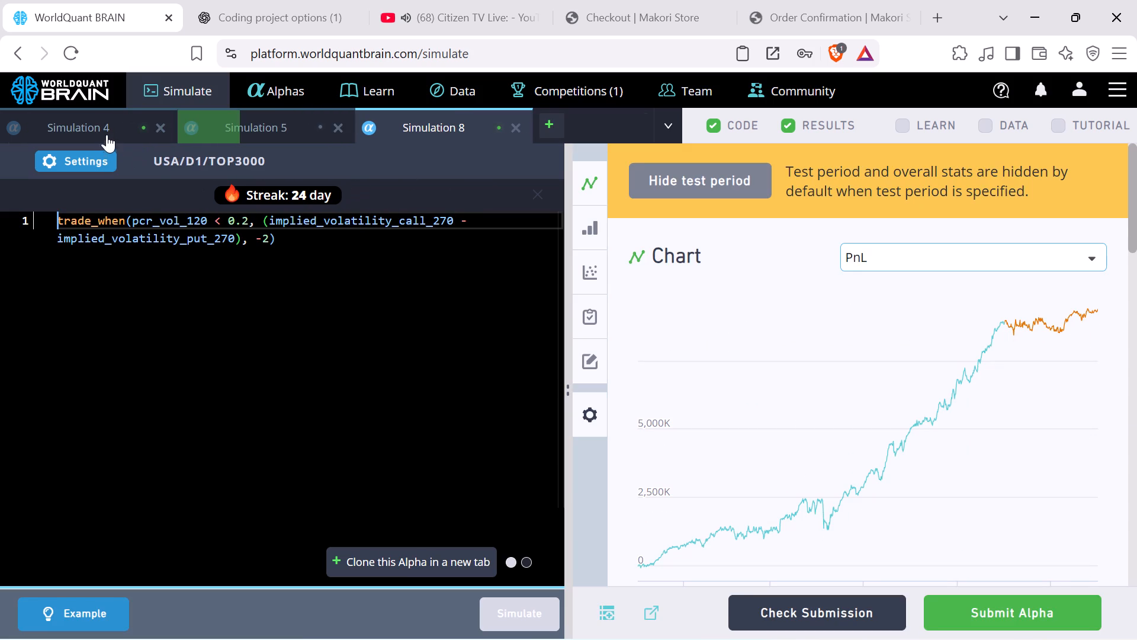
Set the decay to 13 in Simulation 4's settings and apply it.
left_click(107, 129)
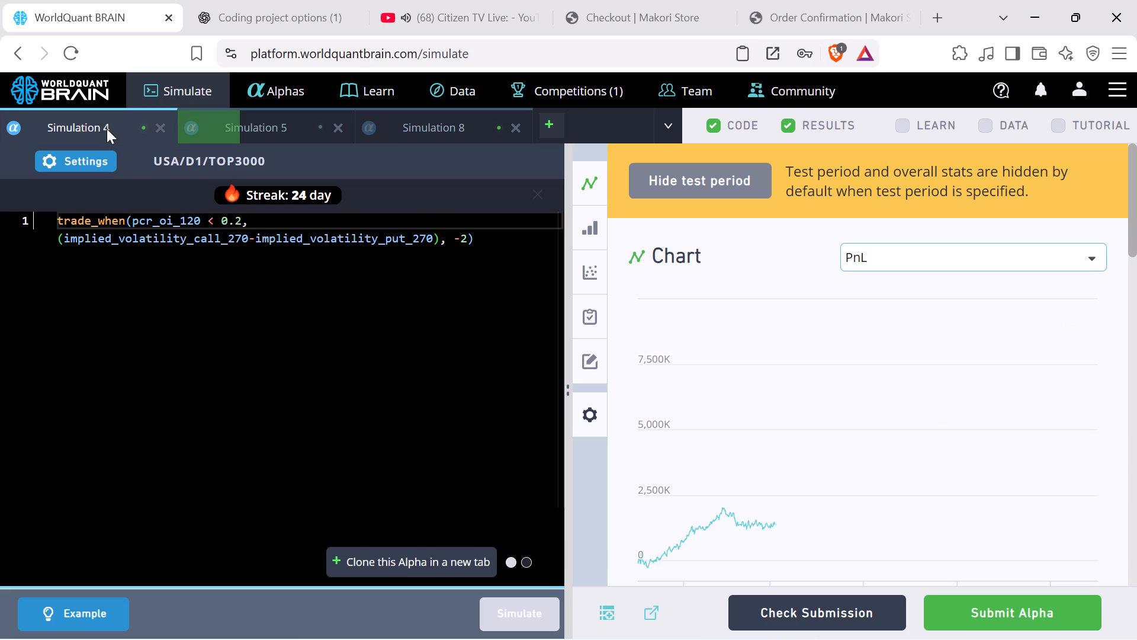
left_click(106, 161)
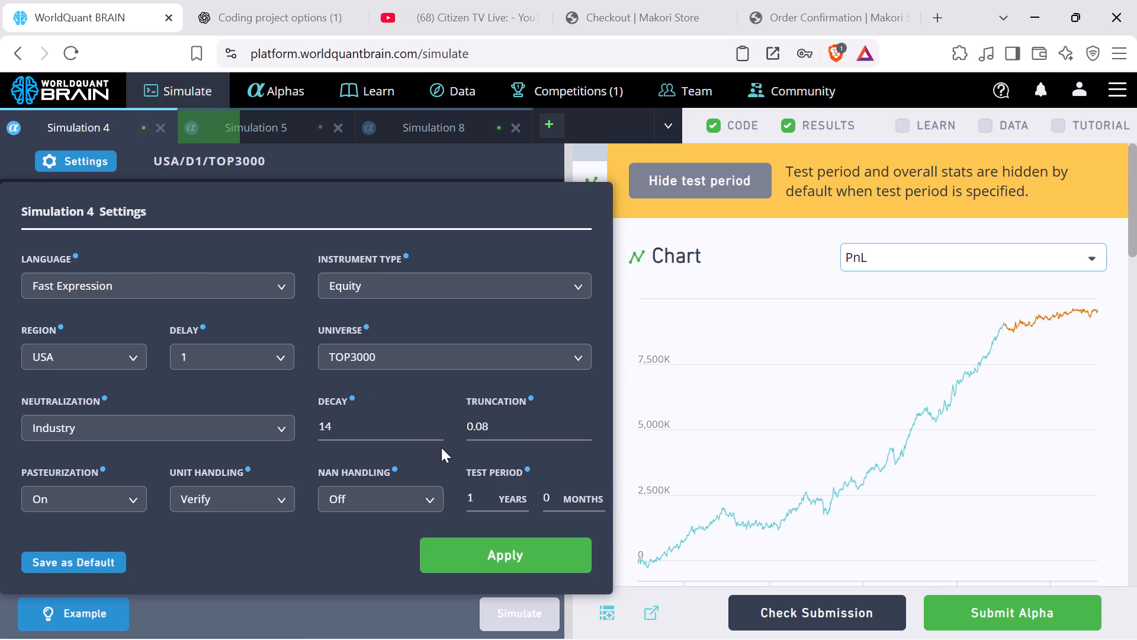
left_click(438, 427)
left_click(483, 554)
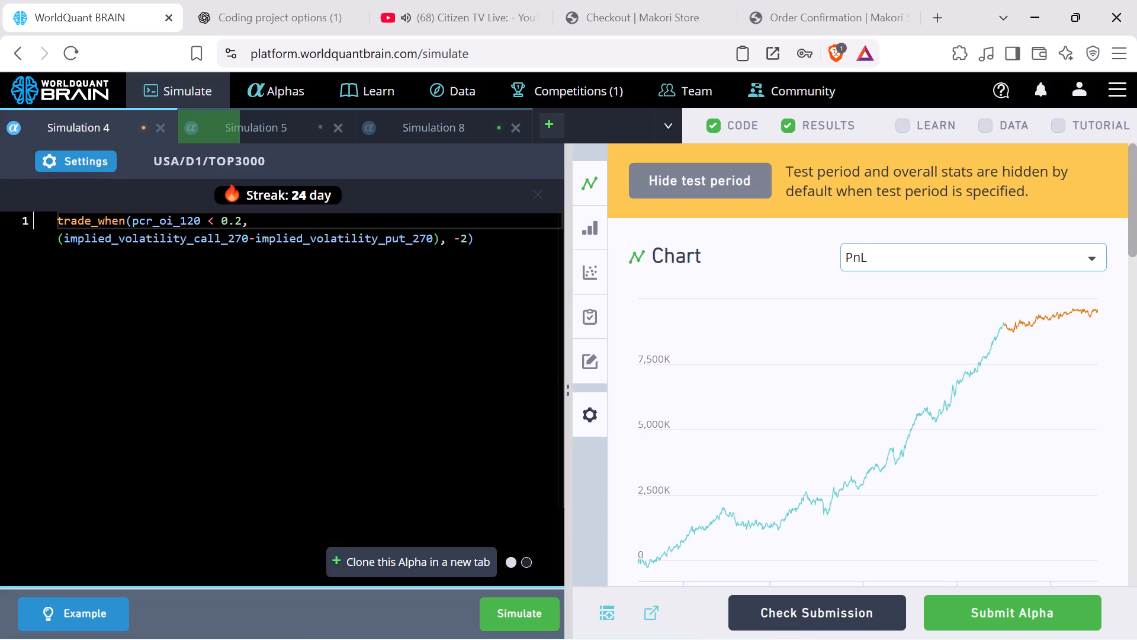
Set Simulation 8's decay to 12, apply the settings, and rerun the simulation.
left_click(392, 126)
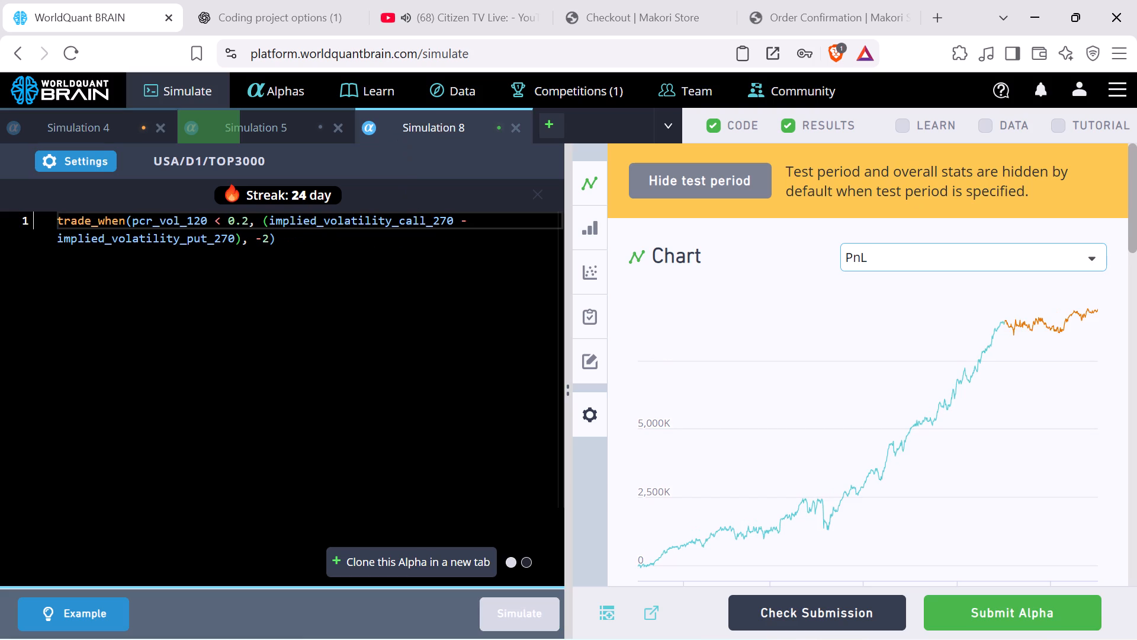
left_click(91, 161)
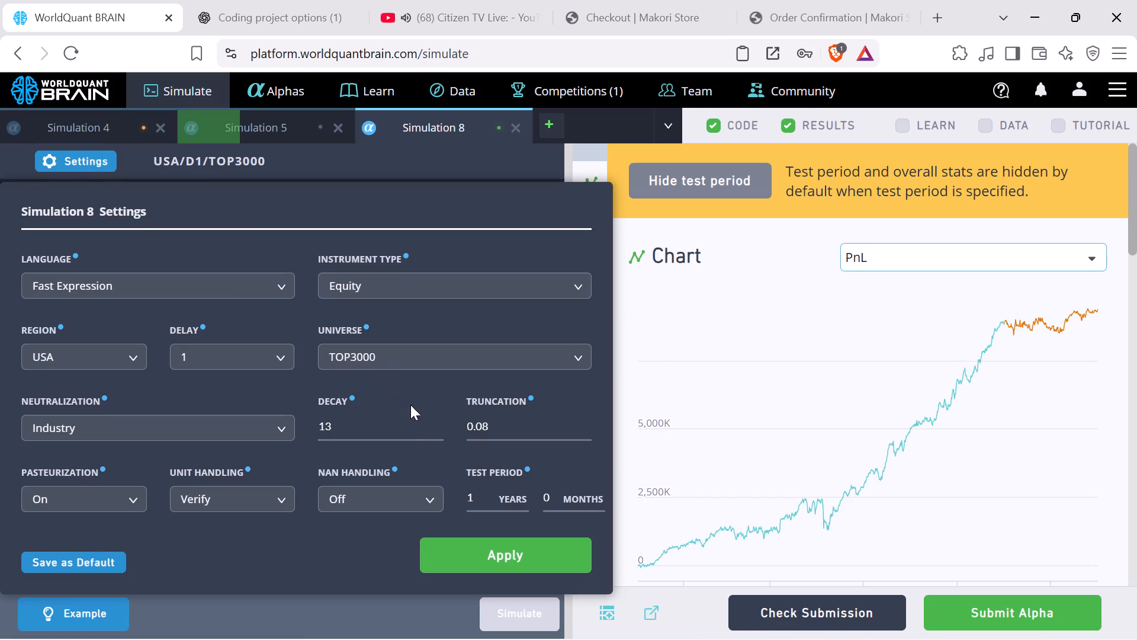
left_click(435, 431)
left_click(436, 421)
left_click(442, 431)
left_click(477, 549)
left_click(498, 612)
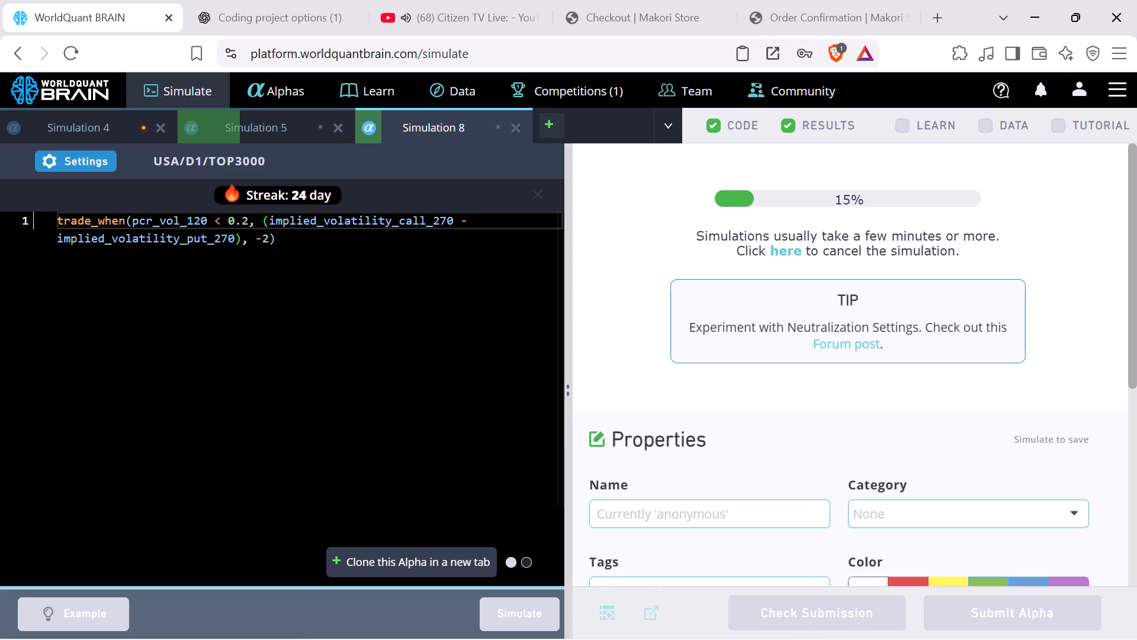
Run the submission check for Simulation 4's alpha and choose green as its color in the properties.
left_click(104, 129)
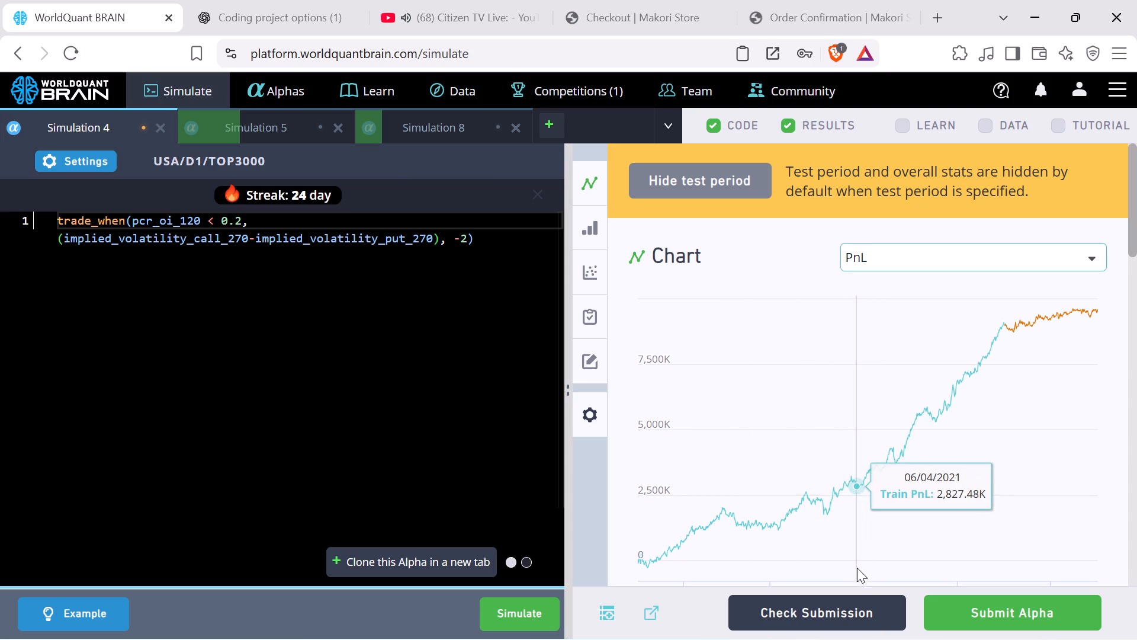
left_click(856, 605)
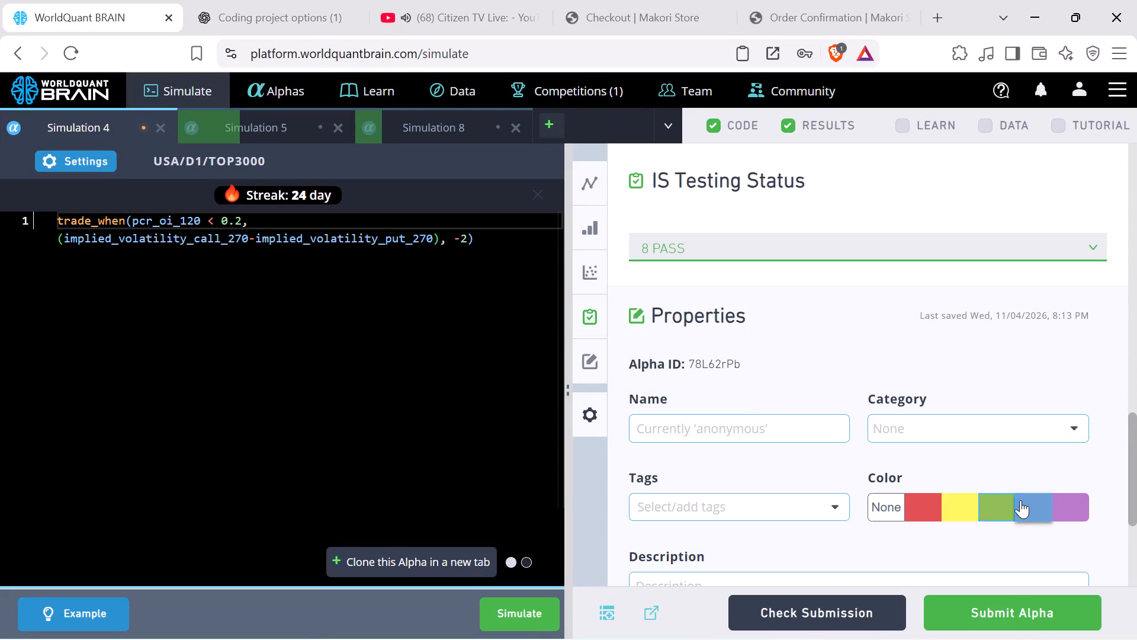
left_click(988, 514)
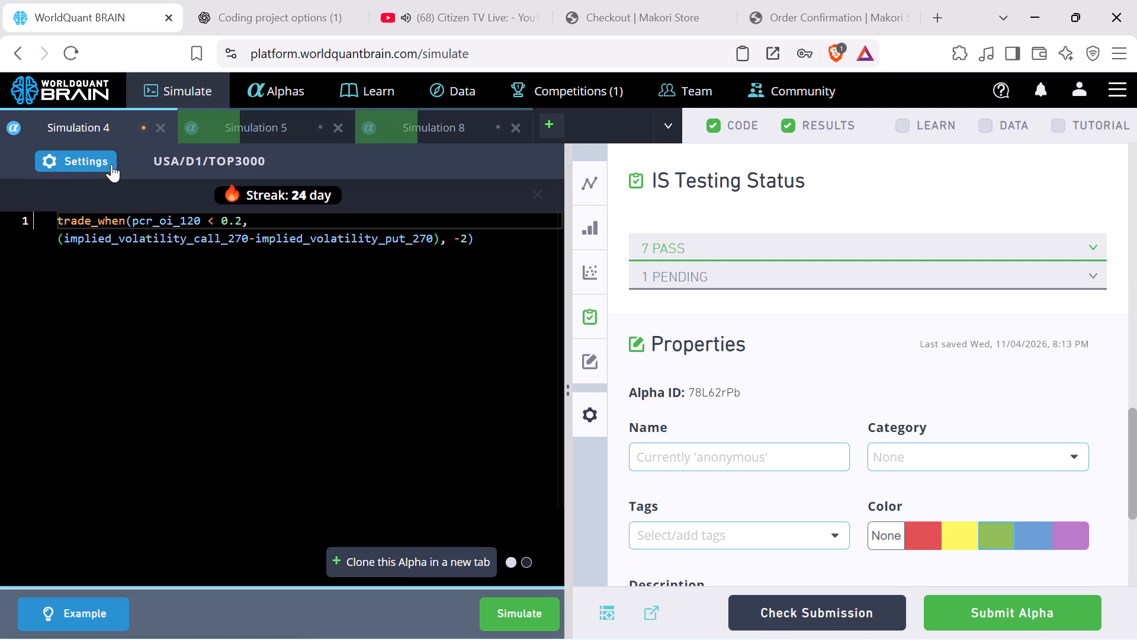
Set the decay to 12 in Simulation 4's settings and apply it.
left_click(95, 162)
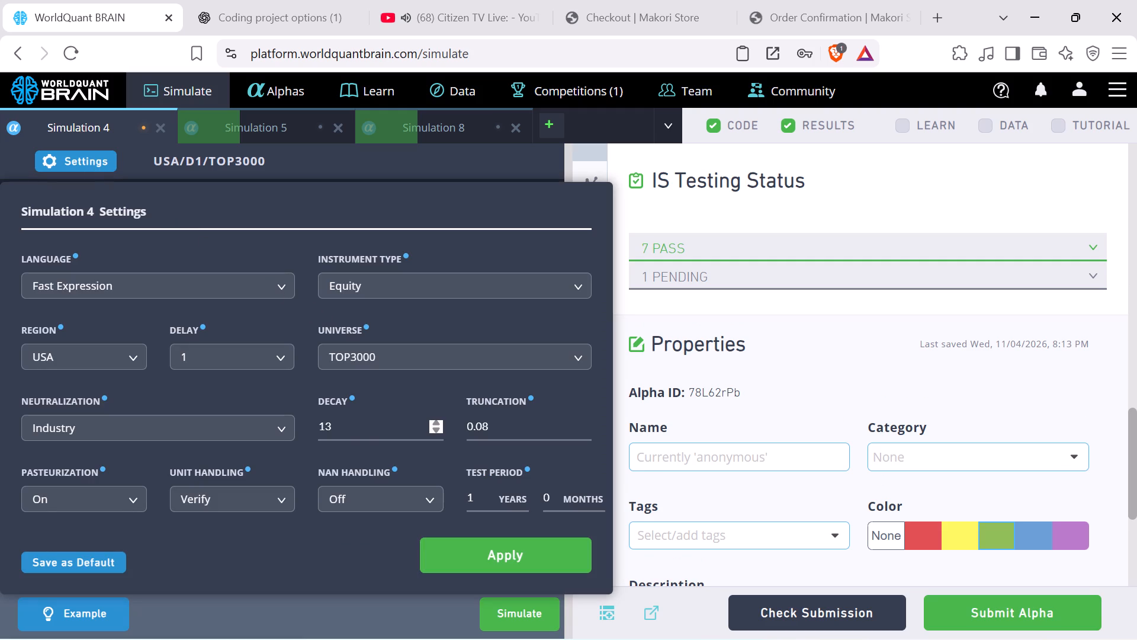
left_click(439, 429)
left_click(502, 558)
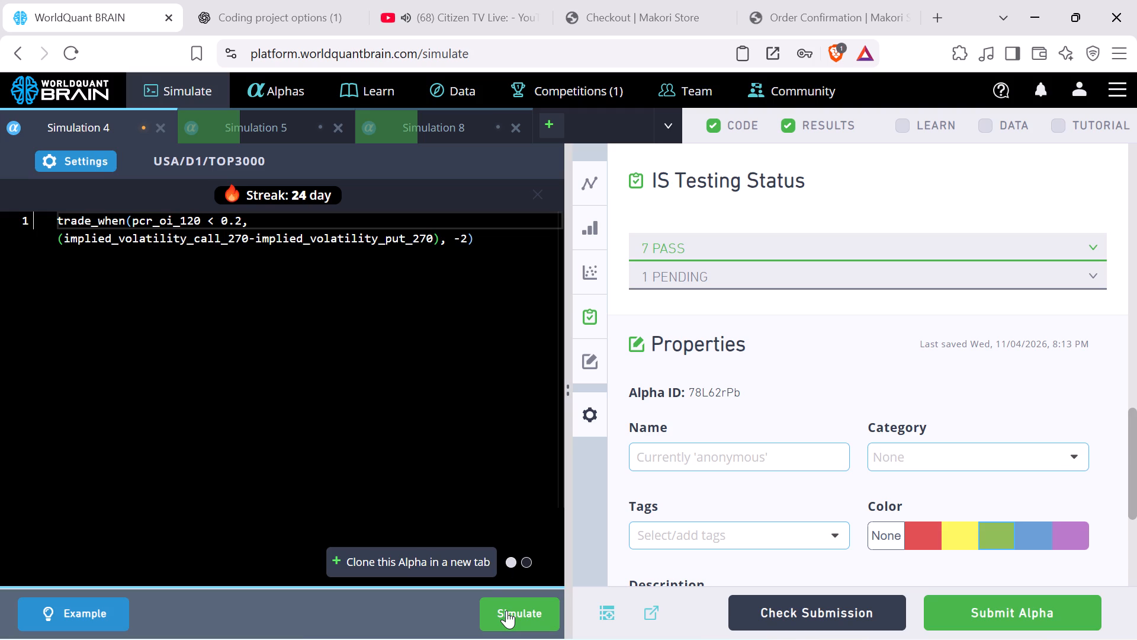
Rerun Simulation 4 with its updated settings.
left_click(506, 610)
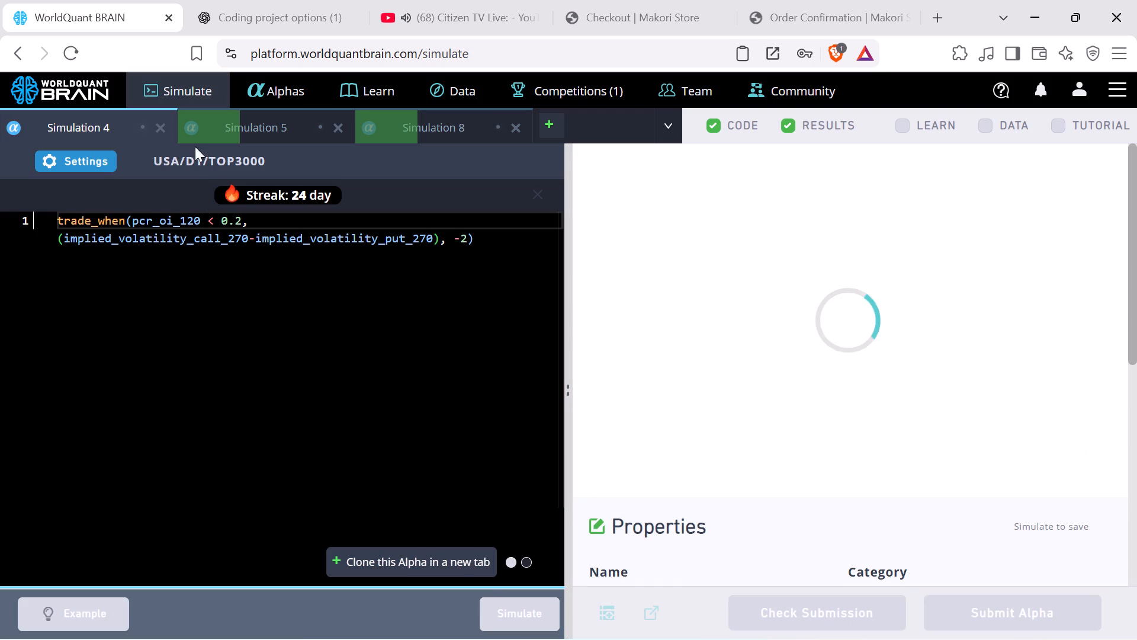
Reveal Simulation 5's test period, view its IS summary, run the submission check, and choose green as the alpha's color.
left_click(238, 121)
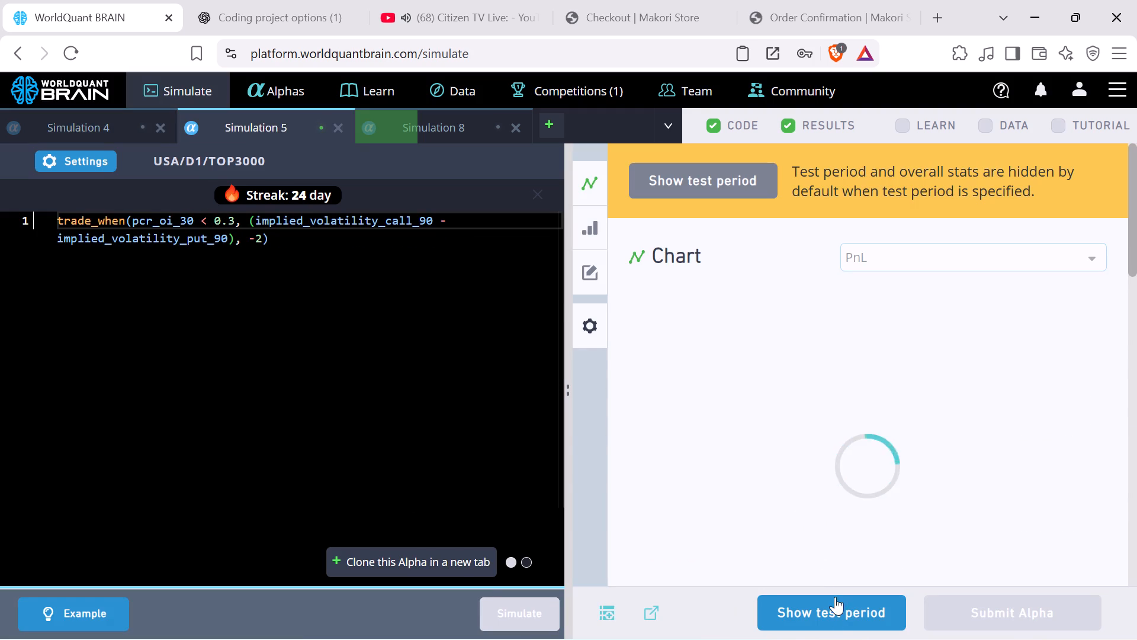
left_click(833, 613)
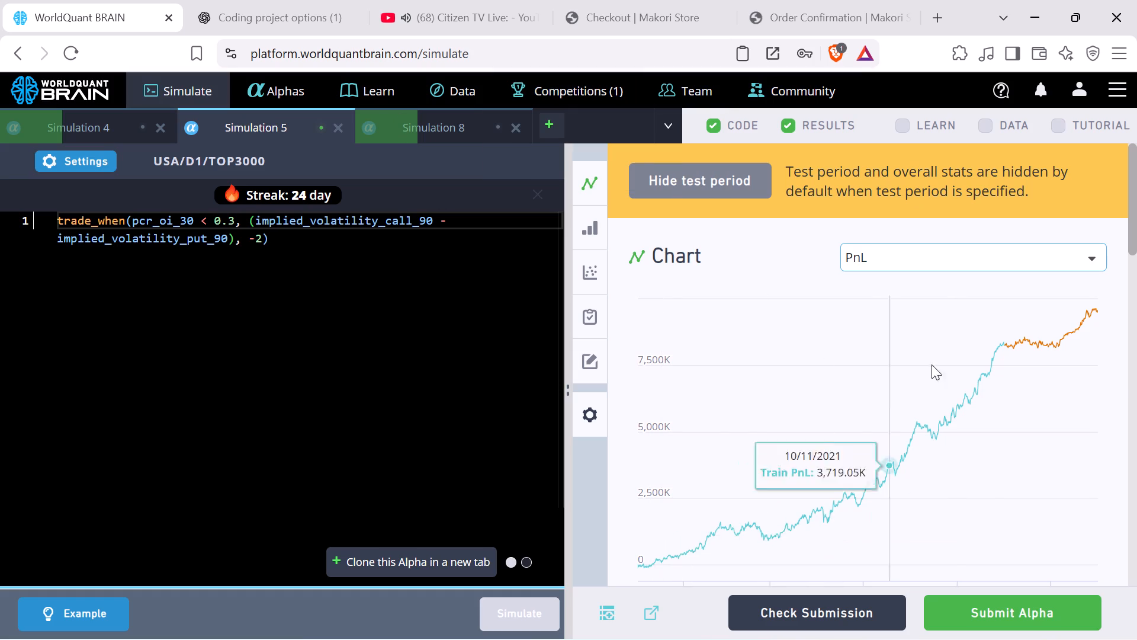
scroll(961, 366, "down", 3)
left_click(1024, 417)
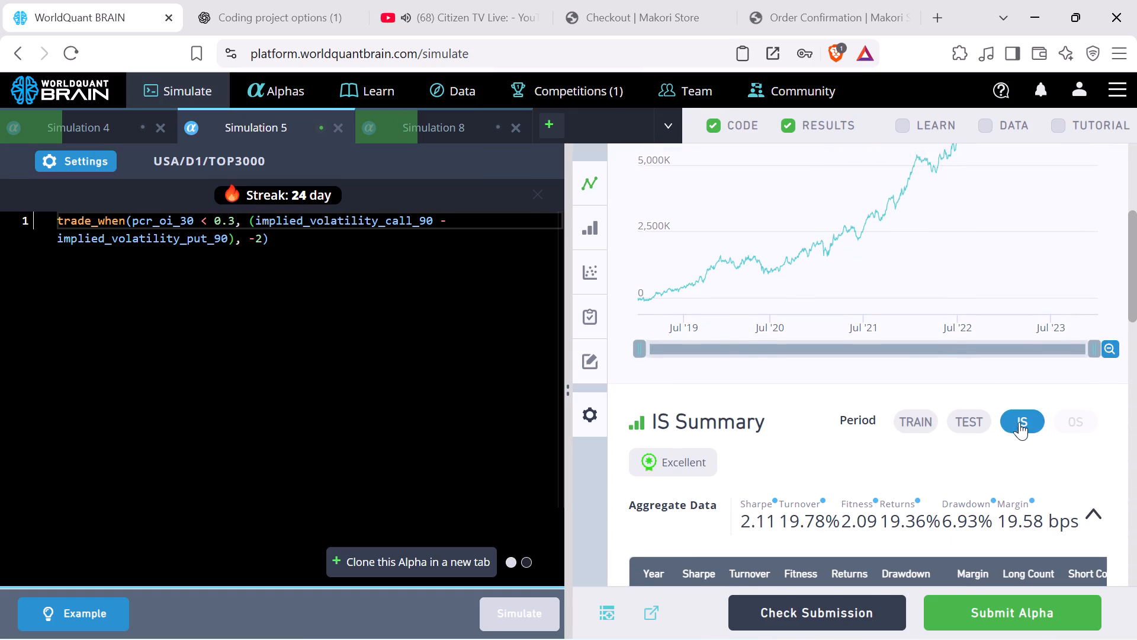
scroll(975, 432, "down", 1)
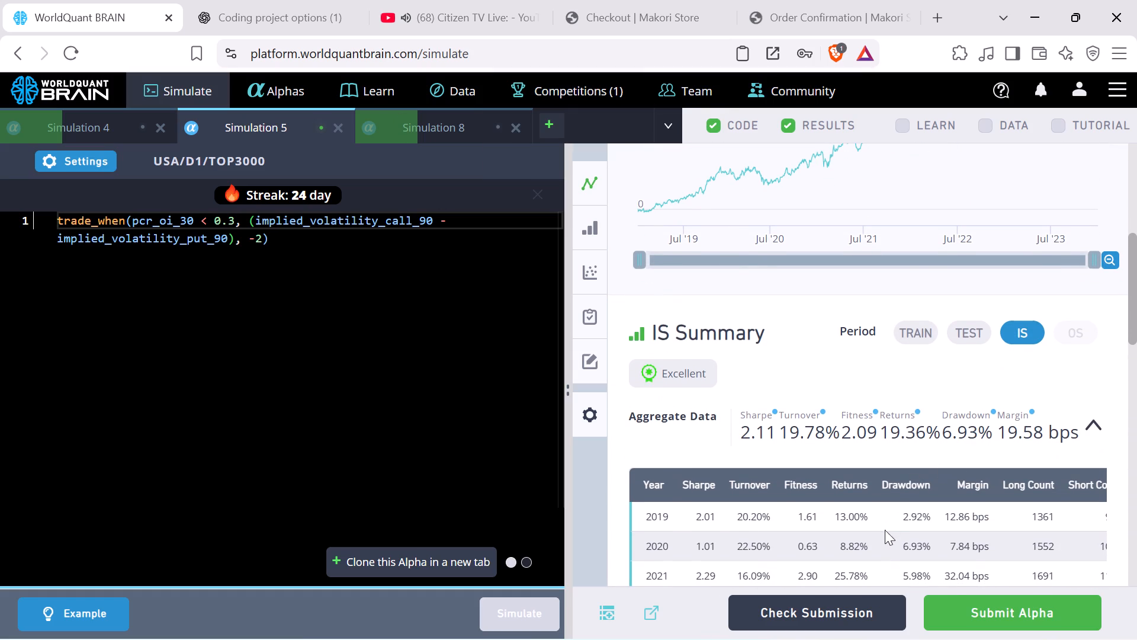
scroll(881, 578, "down", 3)
left_click(866, 608)
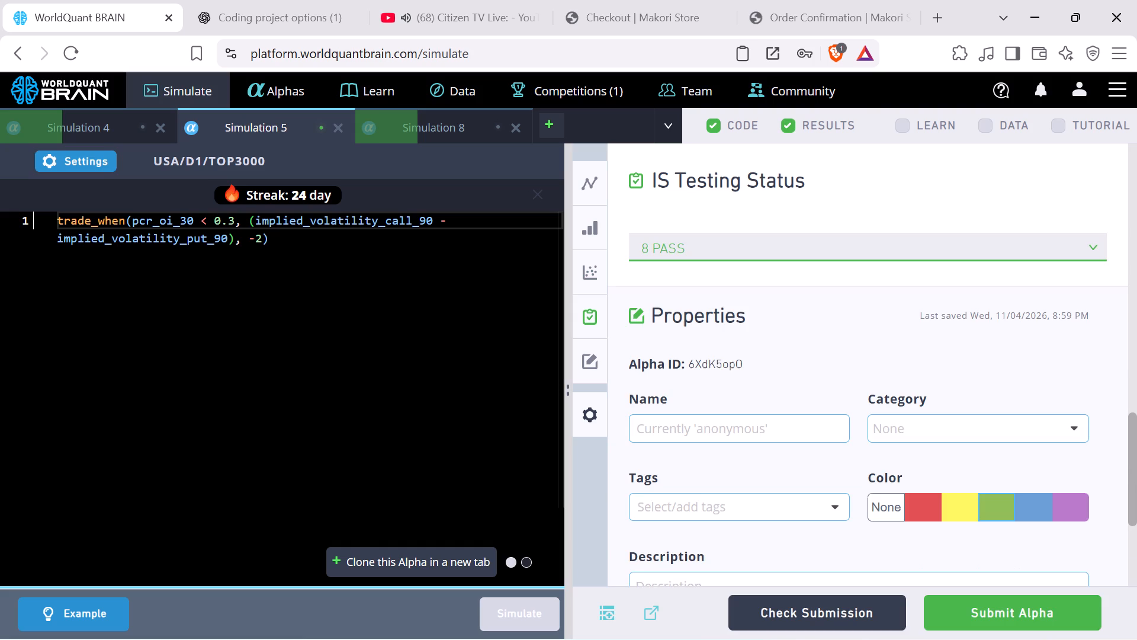
left_click(1006, 503)
Reveal Simulation 8's test period, view its IS summary, run the submission check, and choose green as the alpha's color.
left_click(439, 116)
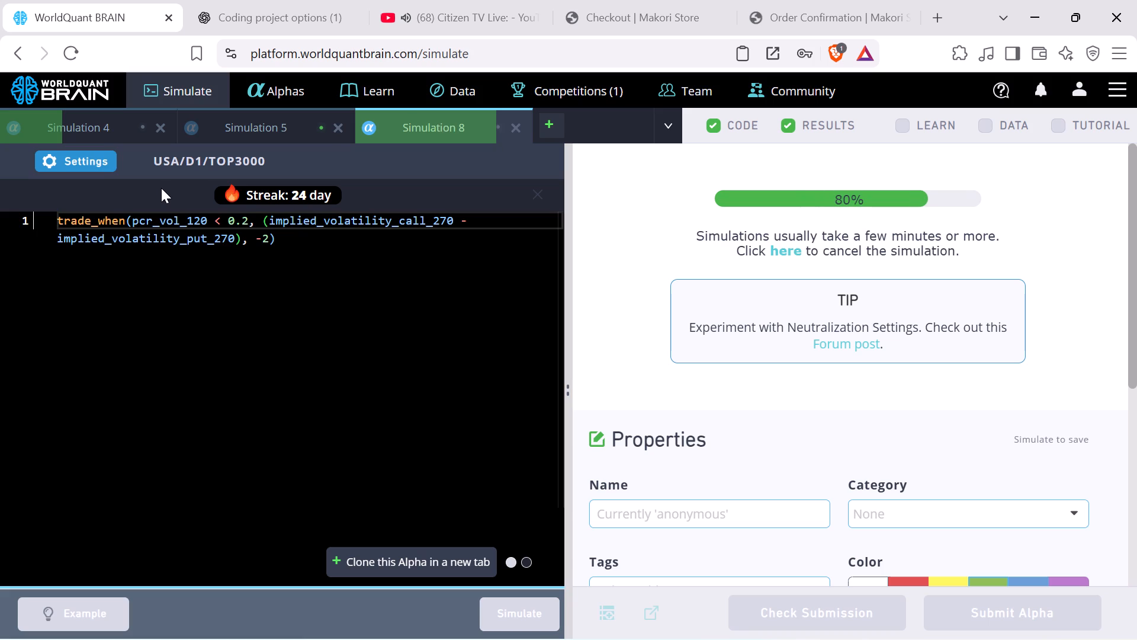
left_click(425, 126)
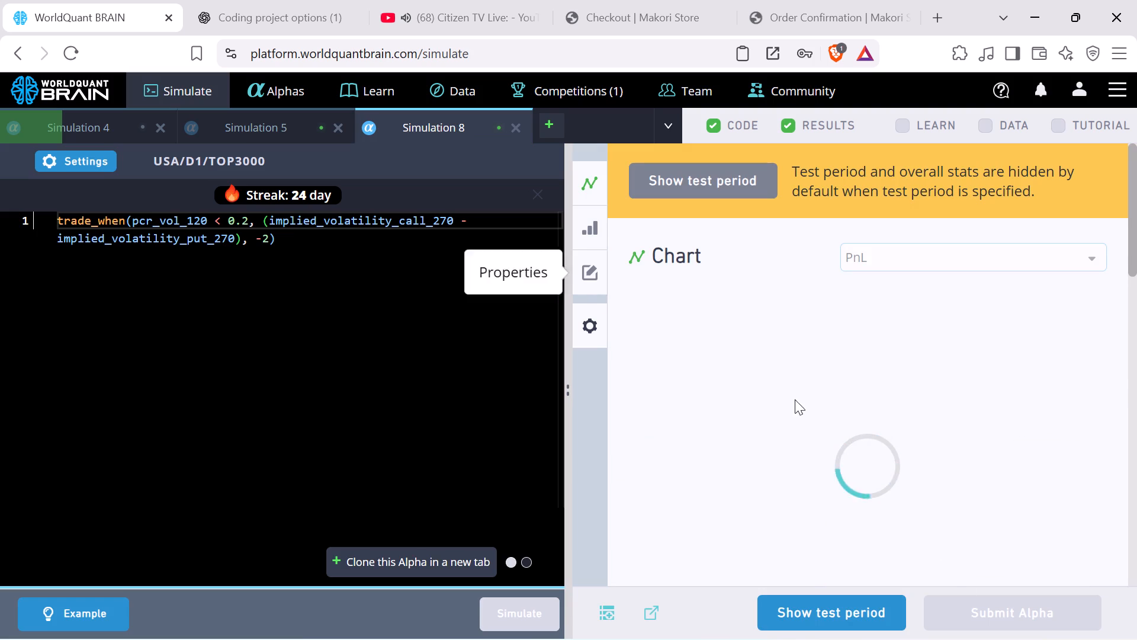
left_click(876, 619)
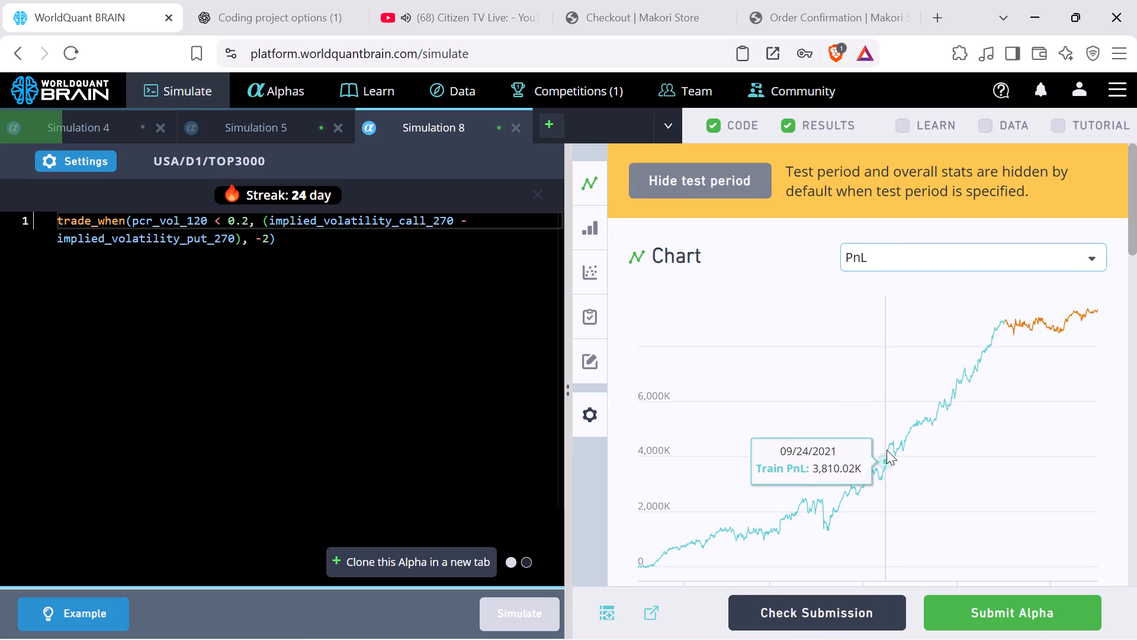
scroll(887, 450, "down", 5)
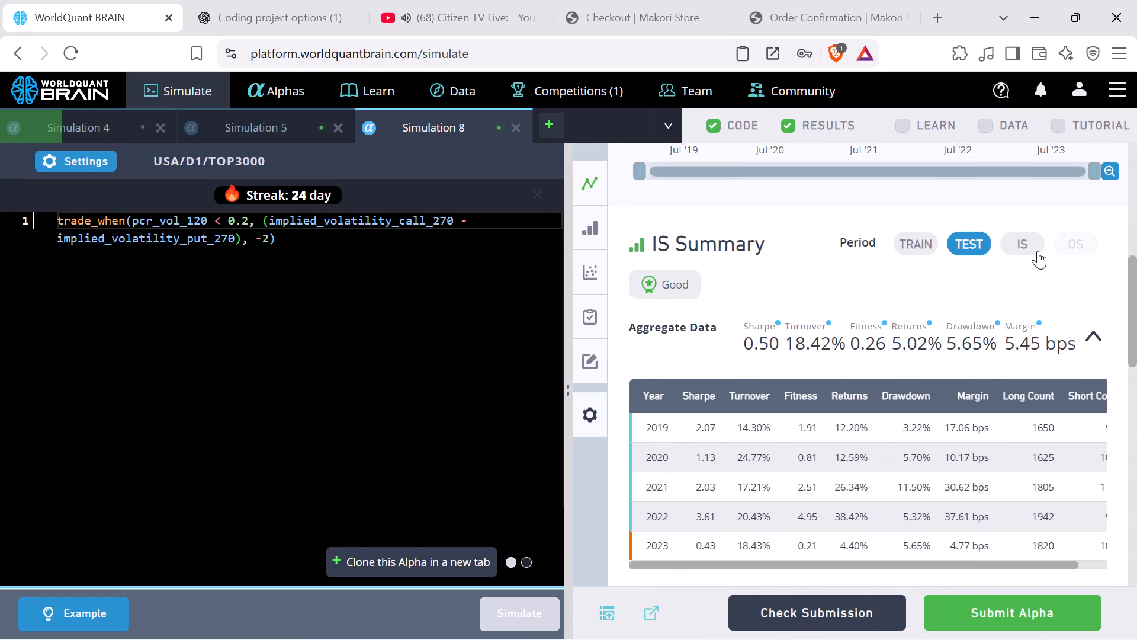
left_click(1032, 248)
left_click(853, 613)
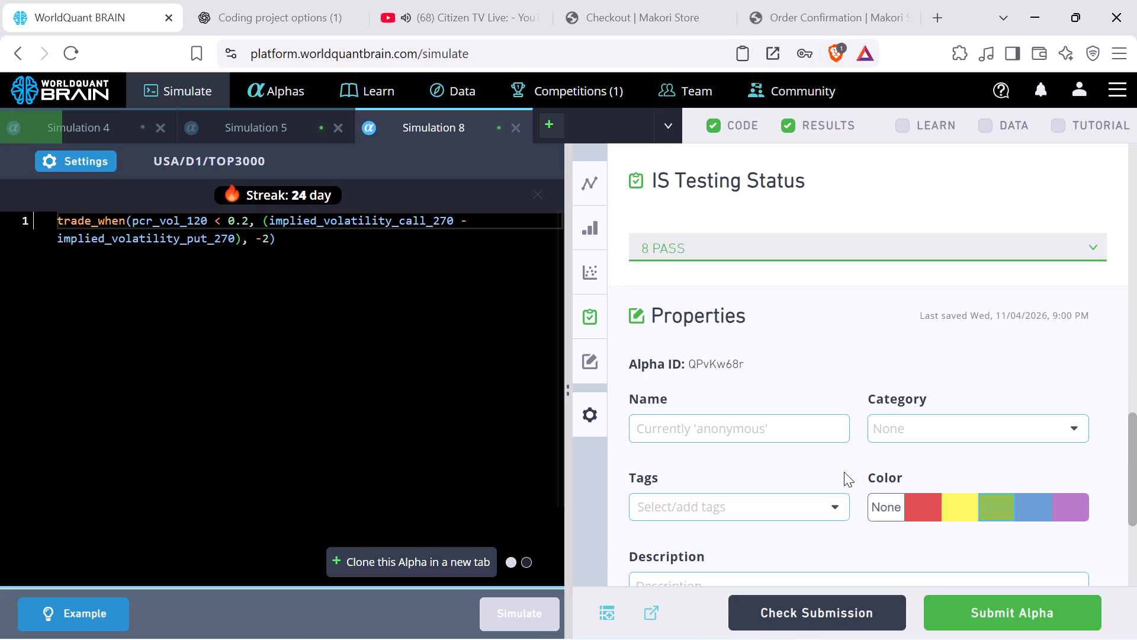
left_click(1001, 510)
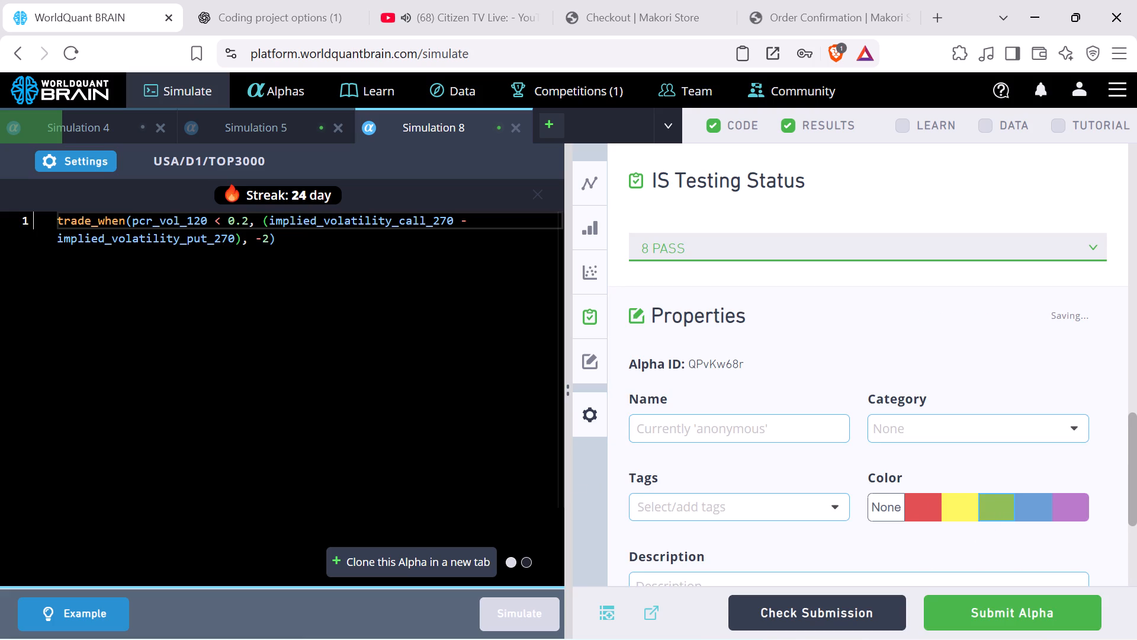
Lower the decay by one in Simulation 8's settings and apply it.
left_click(105, 167)
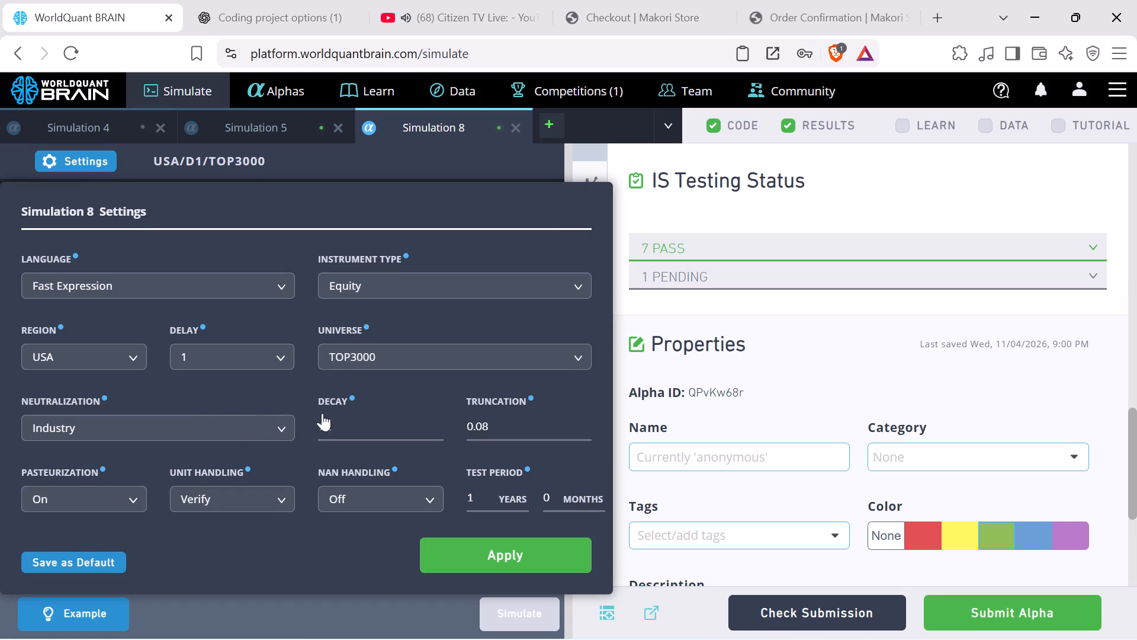
left_click(435, 428)
left_click(493, 569)
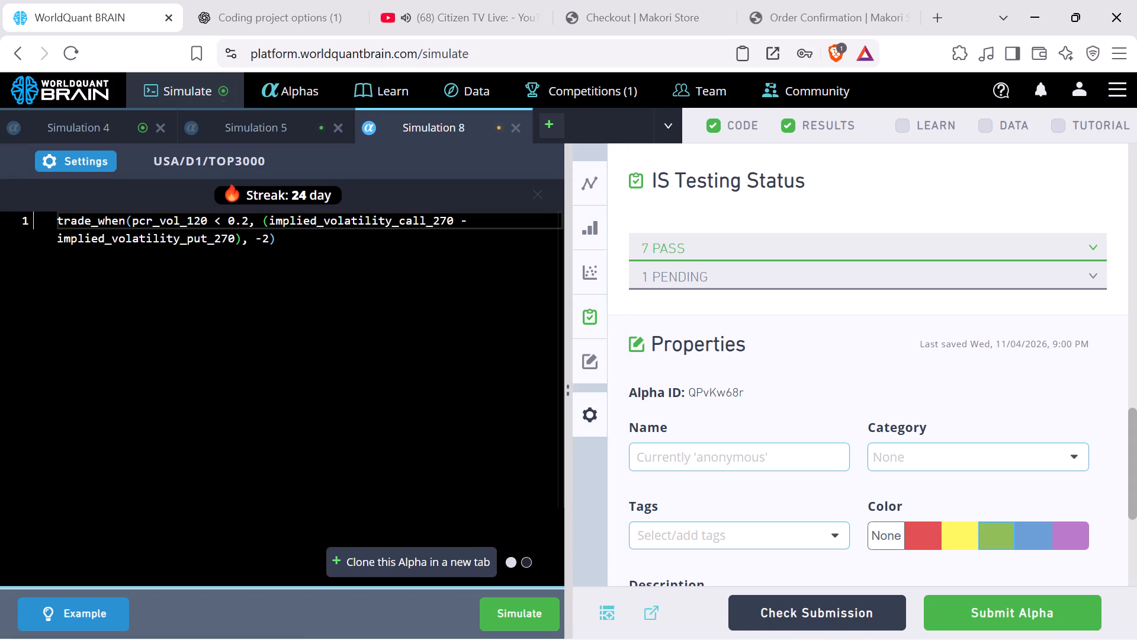
Set the decay to 7 in Simulation 5's settings and apply it.
left_click(295, 131)
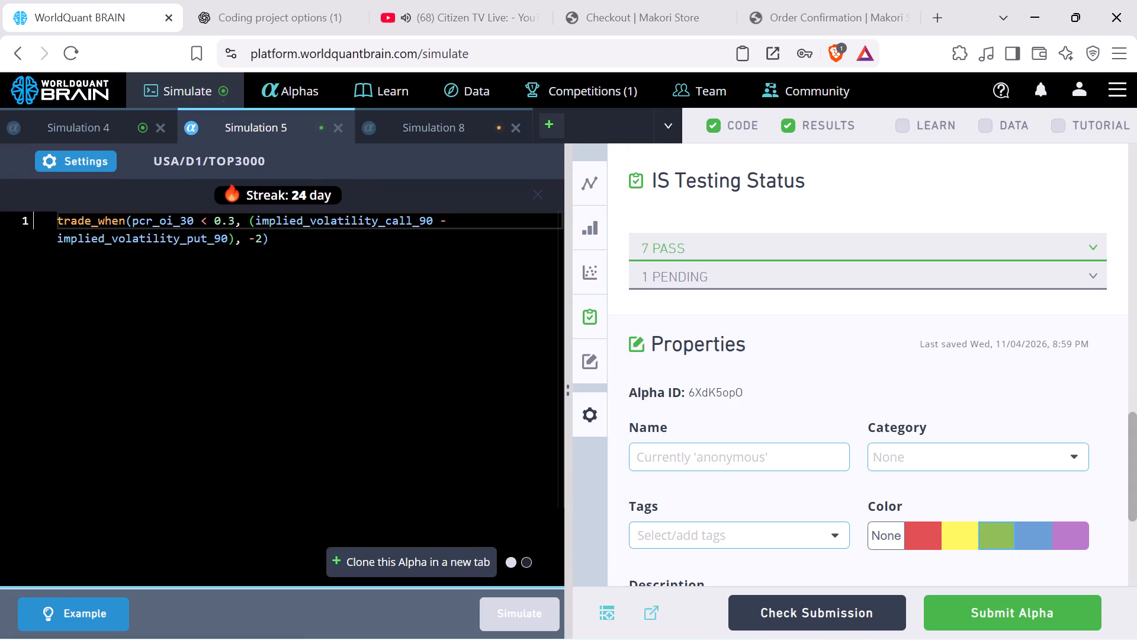
left_click(81, 165)
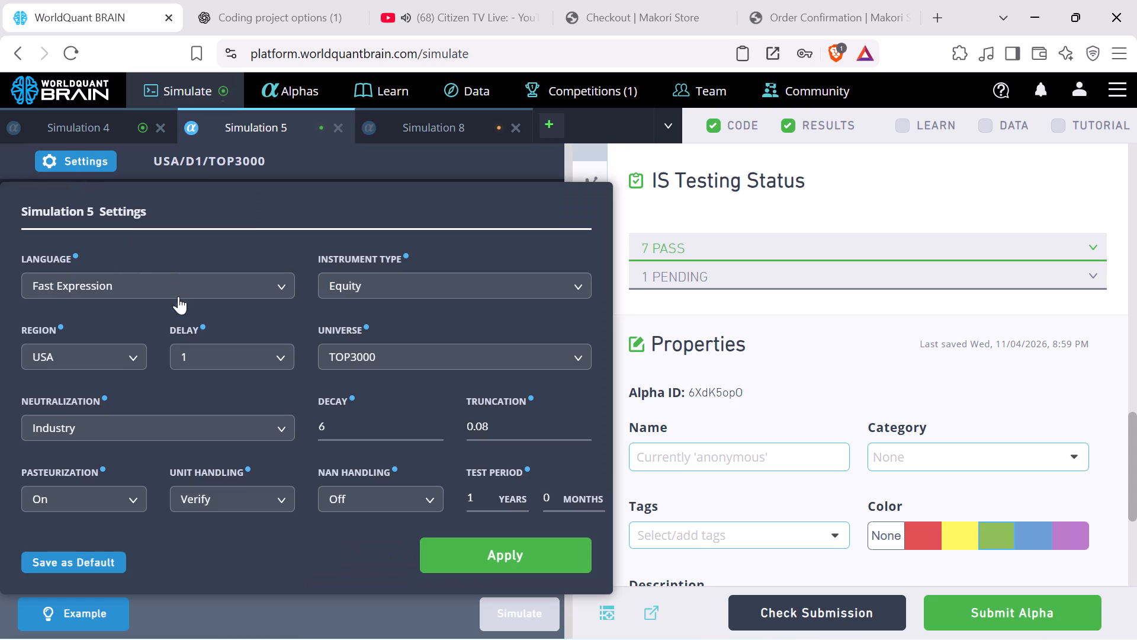
left_click(433, 422)
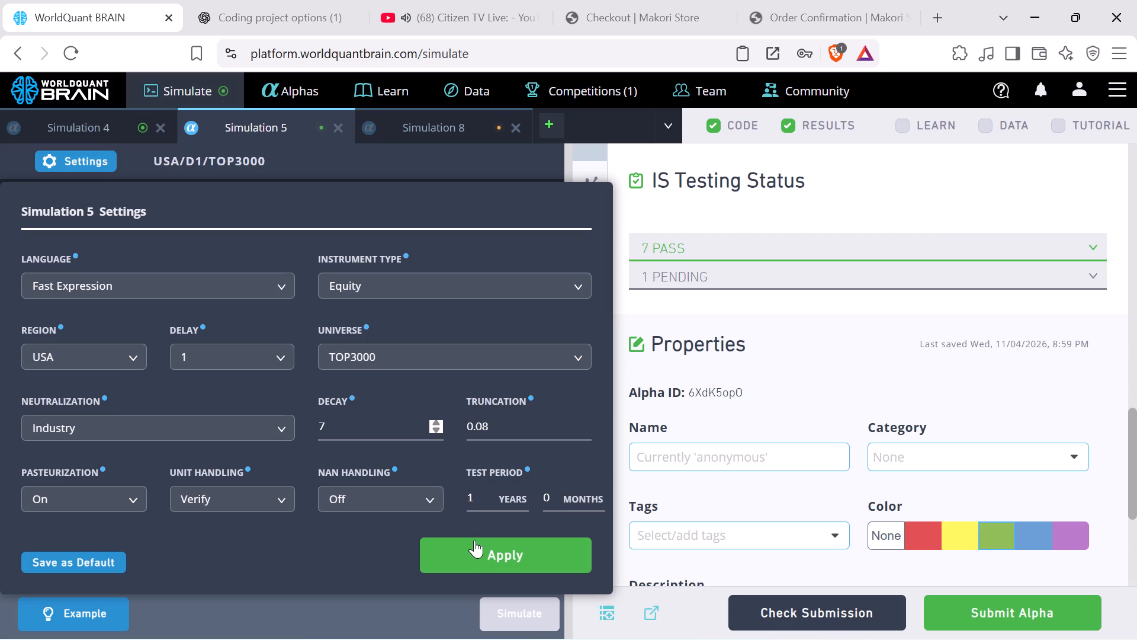
left_click(478, 556)
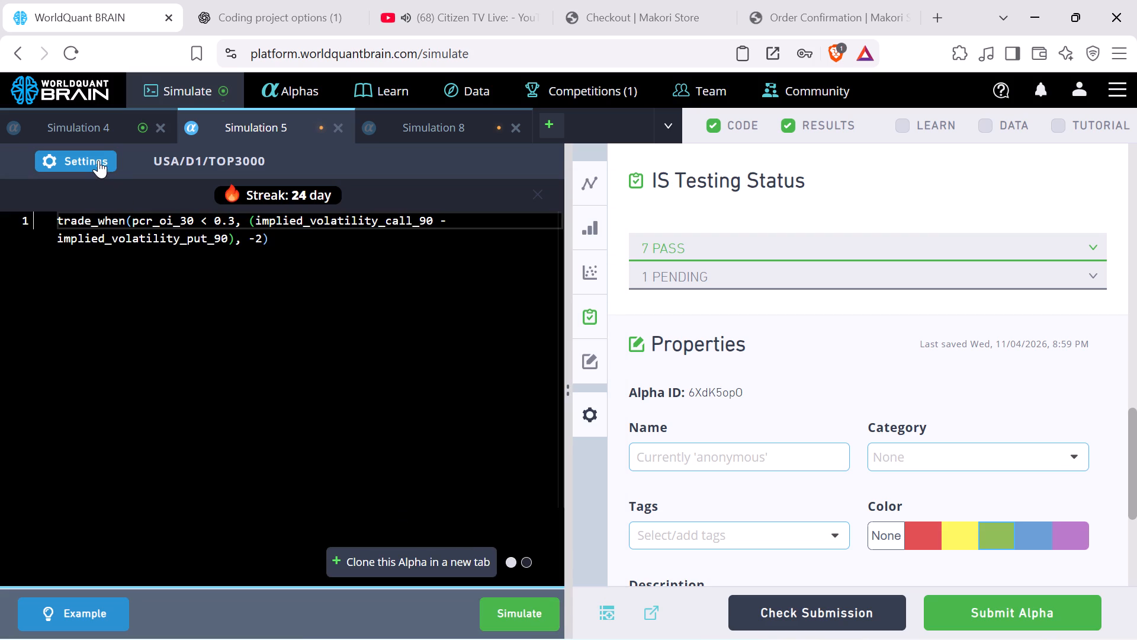
Reveal Simulation 4's test period, choose green as its alpha's color, and run the submission check before and after coloring.
left_click(91, 125)
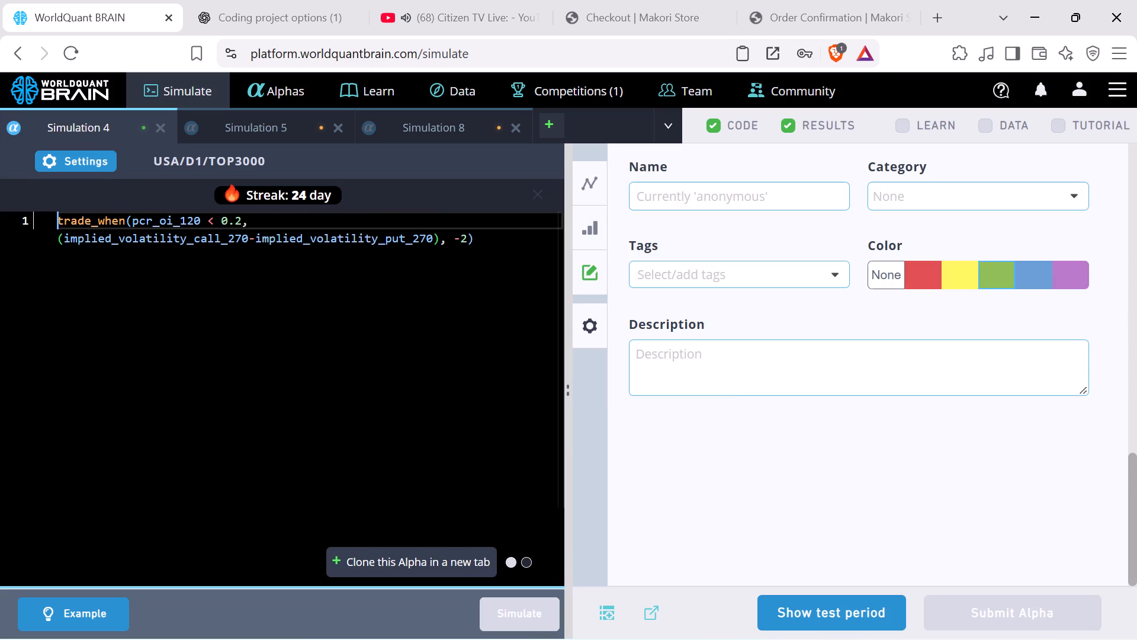
left_click(831, 625)
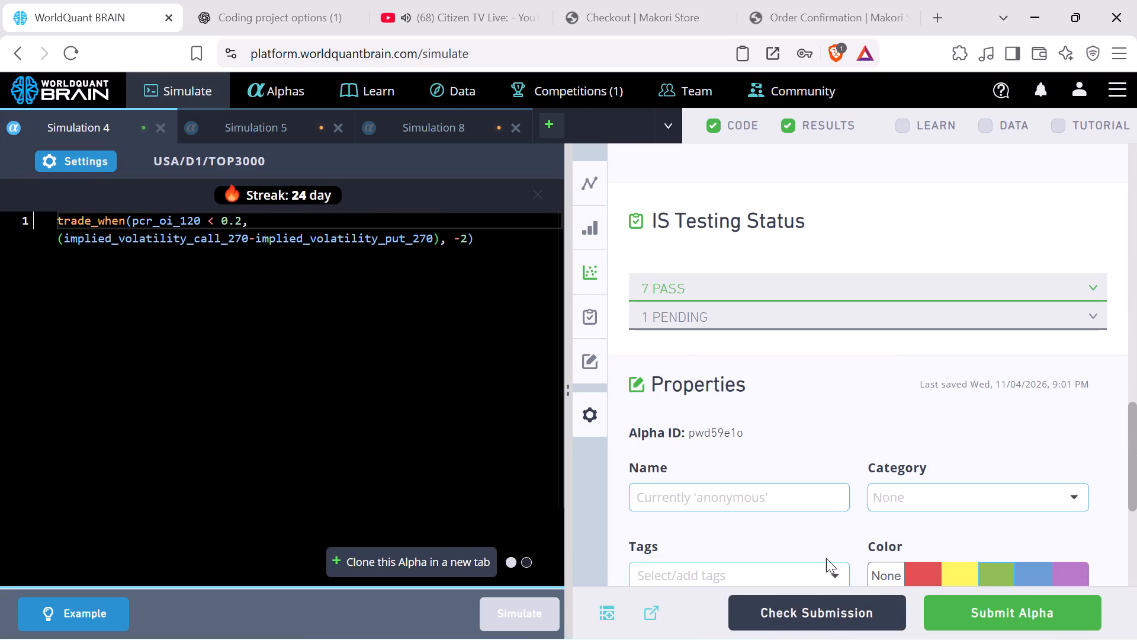
scroll(1001, 430, "down", 2)
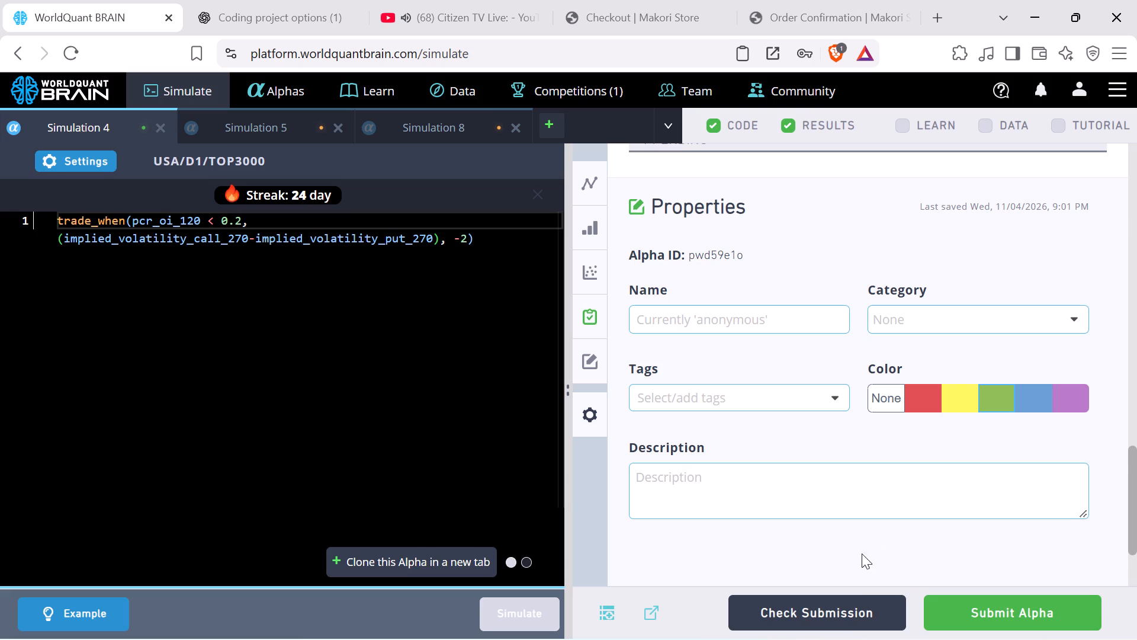
left_click(854, 618)
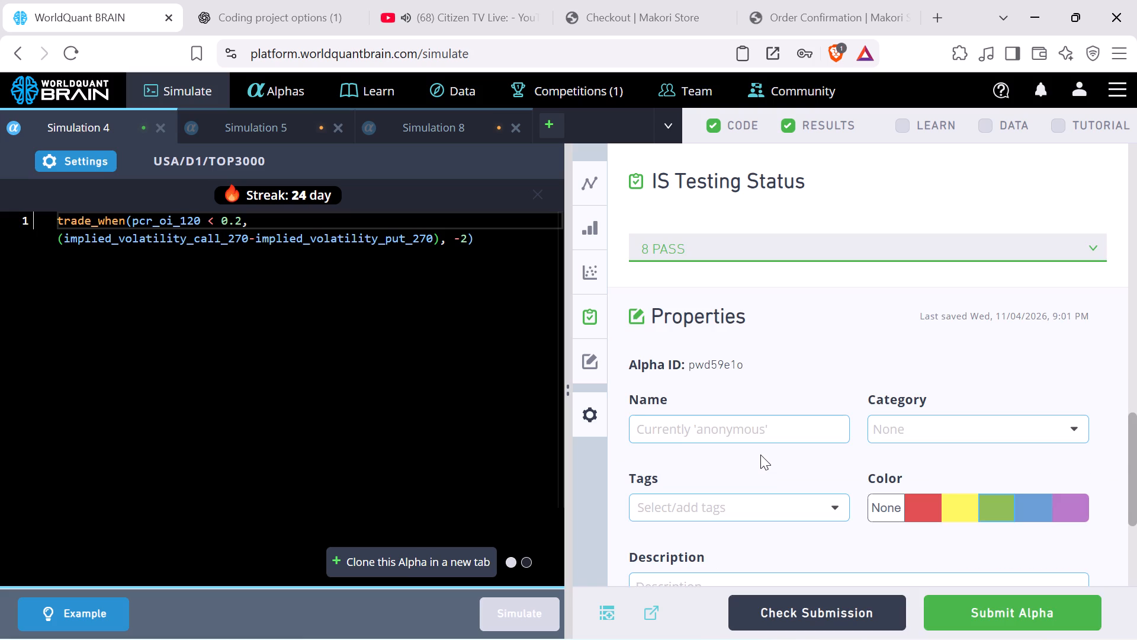
left_click(999, 508)
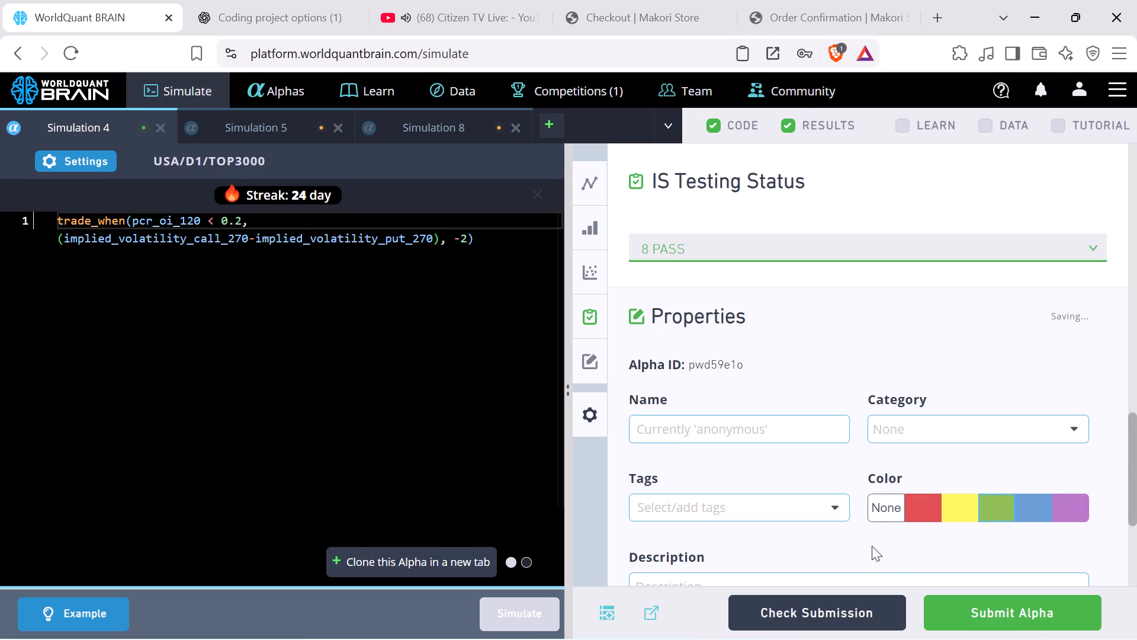
left_click(852, 620)
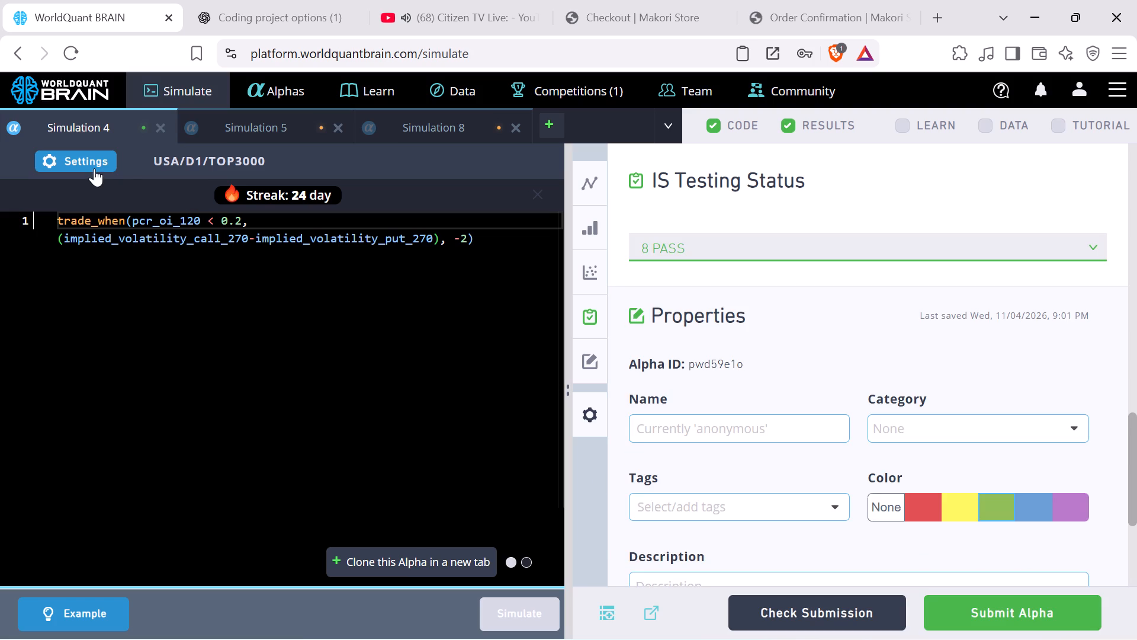
Set Simulation 4's decay to 11, apply the settings, and rerun the simulation.
left_click(235, 133)
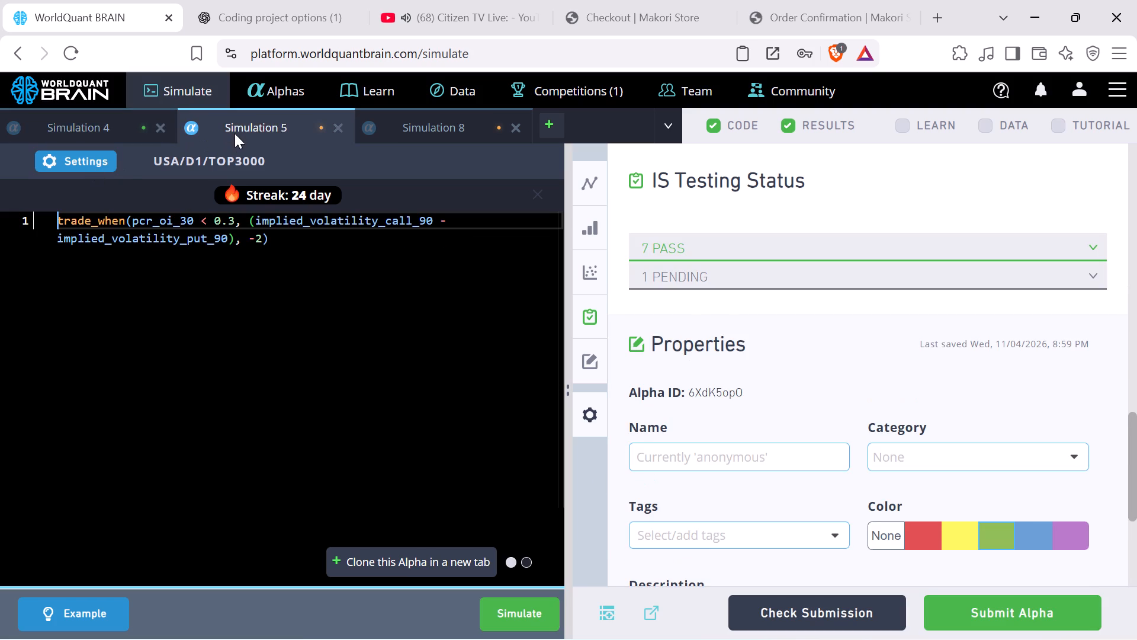
left_click(89, 135)
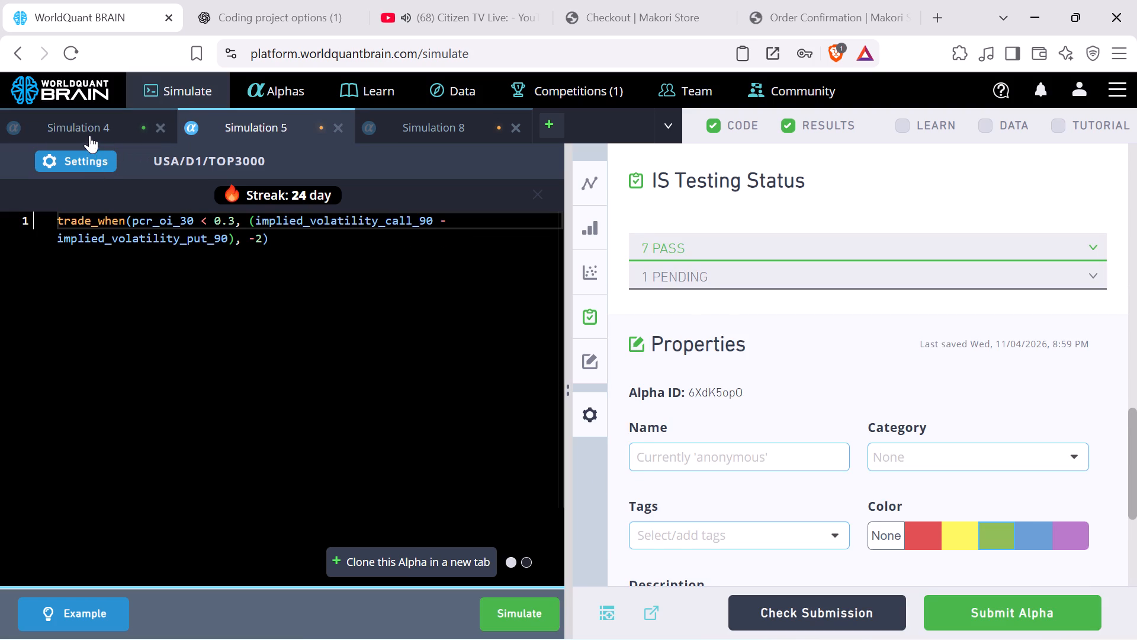
left_click(89, 170)
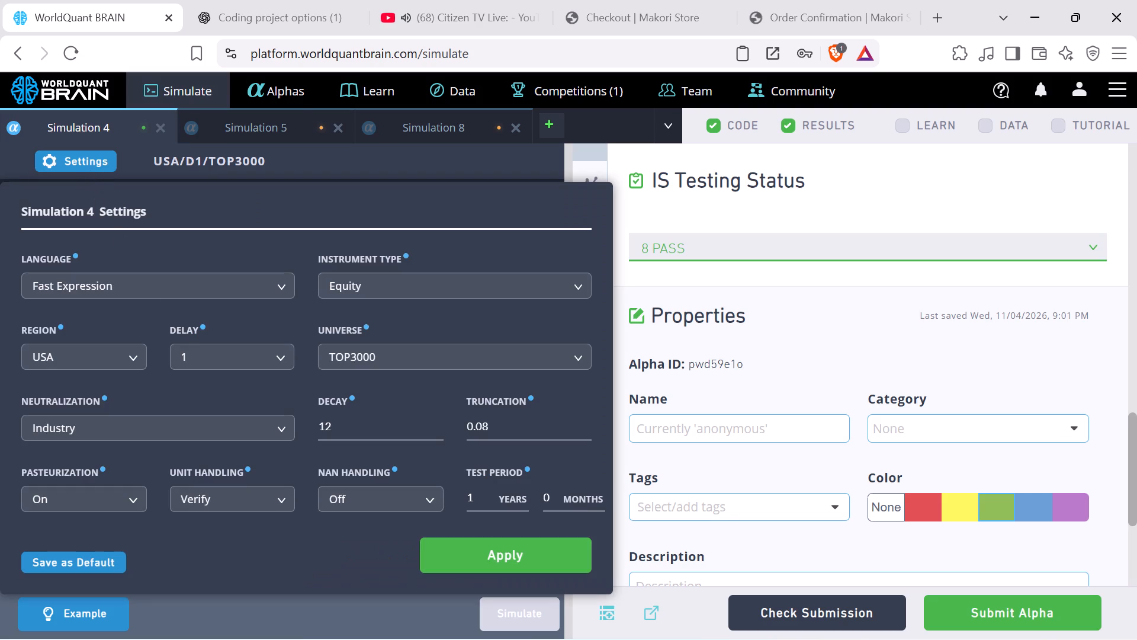
left_click(437, 430)
left_click(456, 549)
left_click(523, 615)
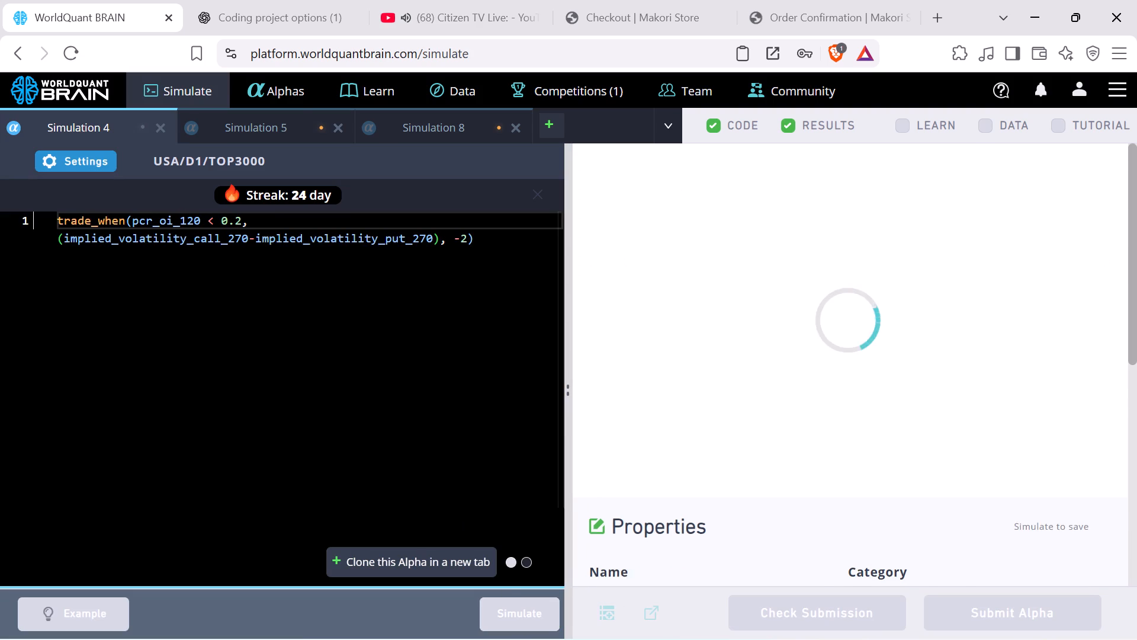
Reapply Simulation 5's settings with decay 7 and rerun the simulation.
left_click(257, 129)
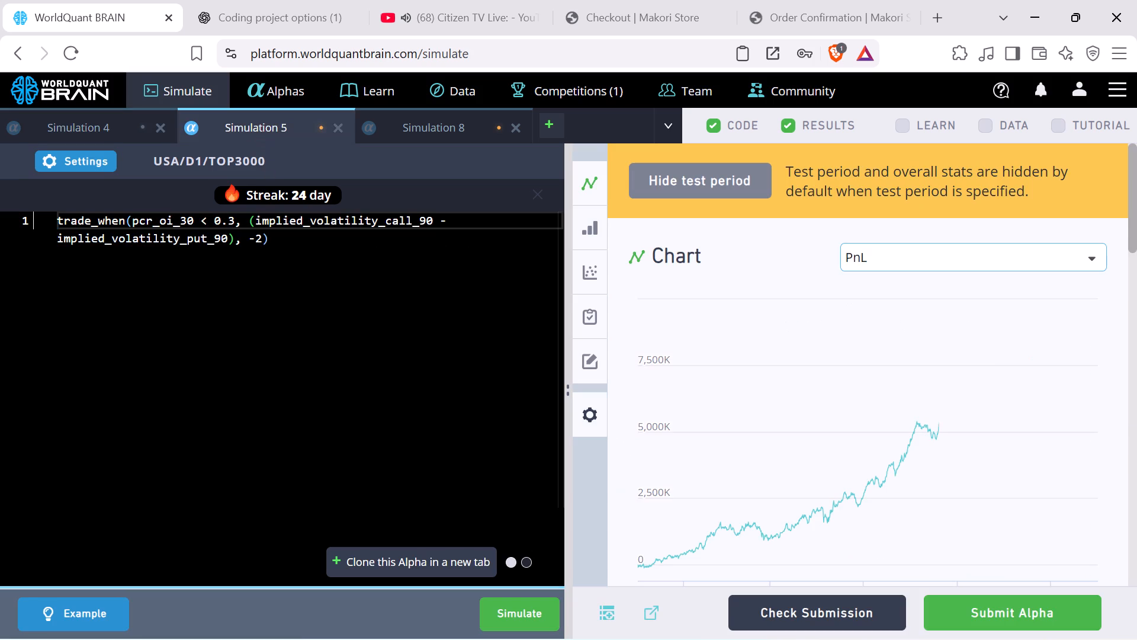
left_click(94, 166)
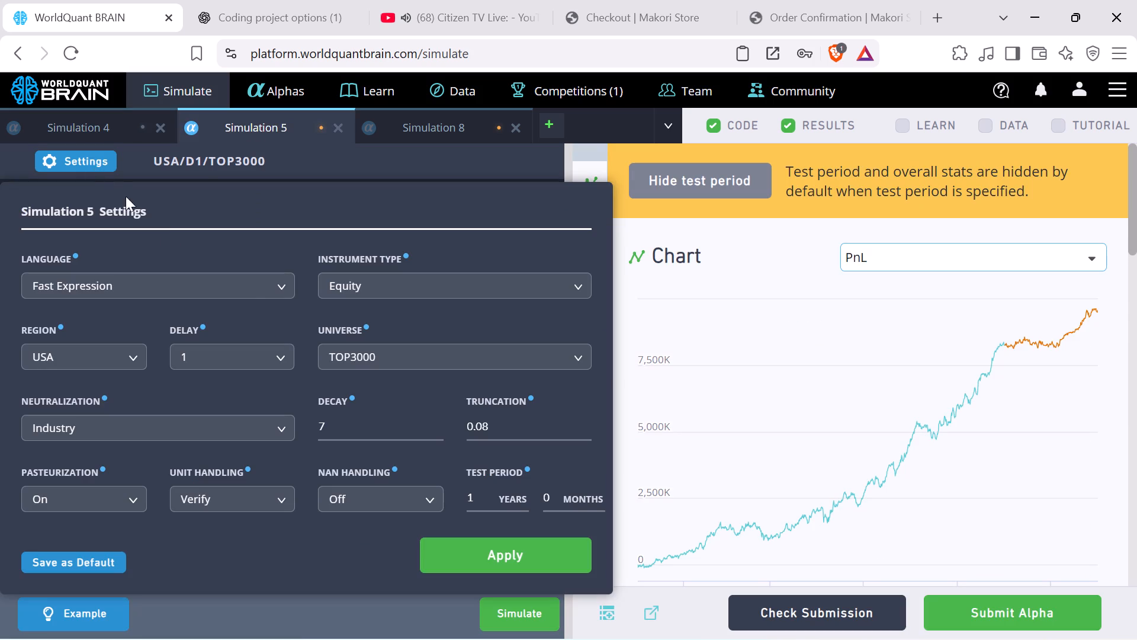
left_click(481, 553)
left_click(518, 609)
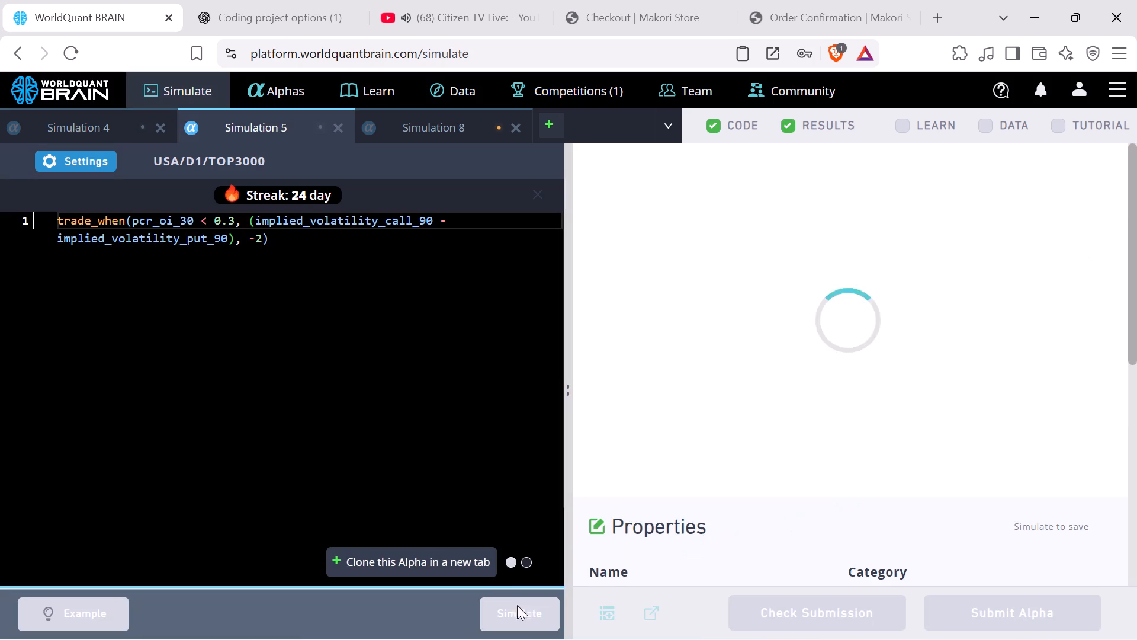
Rerun Simulation 8 with its updated decay.
left_click(423, 135)
left_click(423, 130)
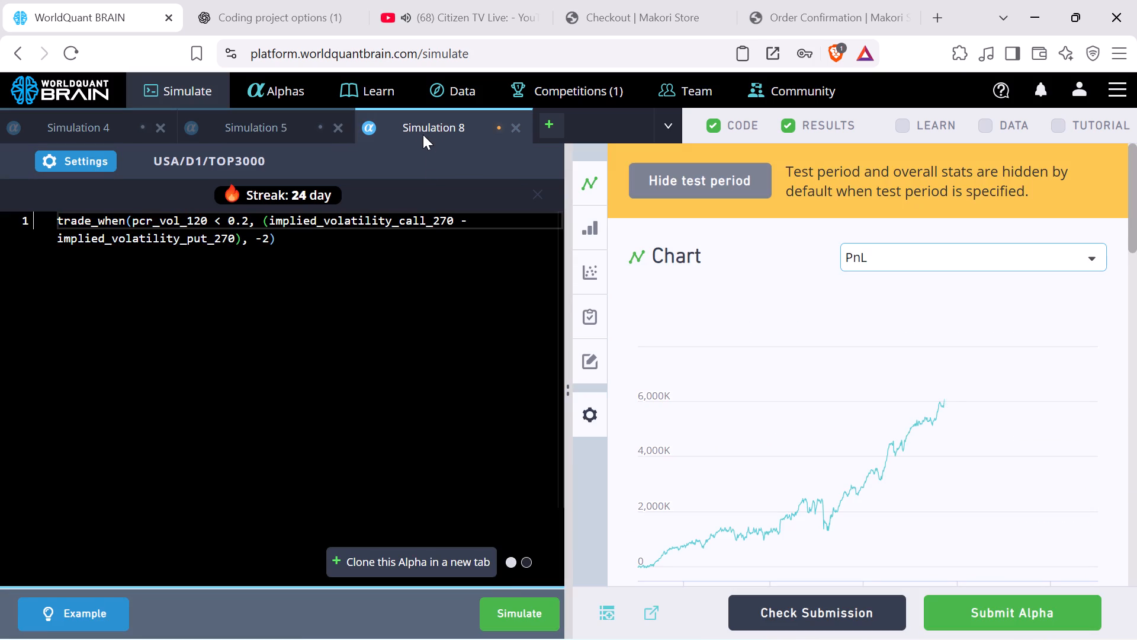
left_click(502, 619)
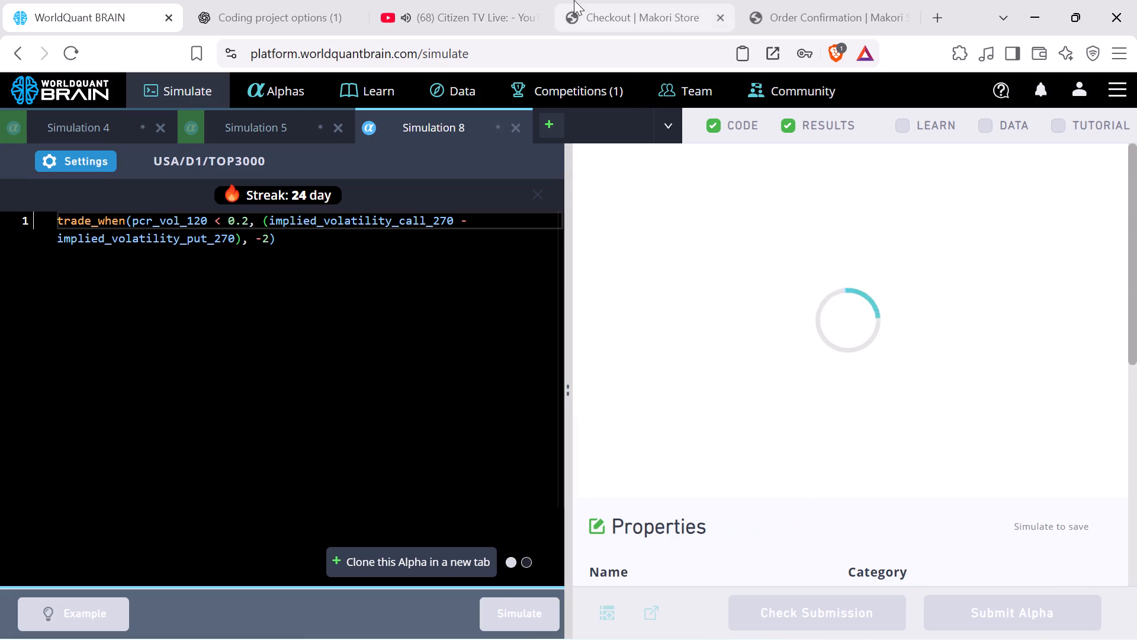
Open the list of unsubmitted alphas and look over the green-marked candidates, including their Sharpe and returns.
left_click(284, 96)
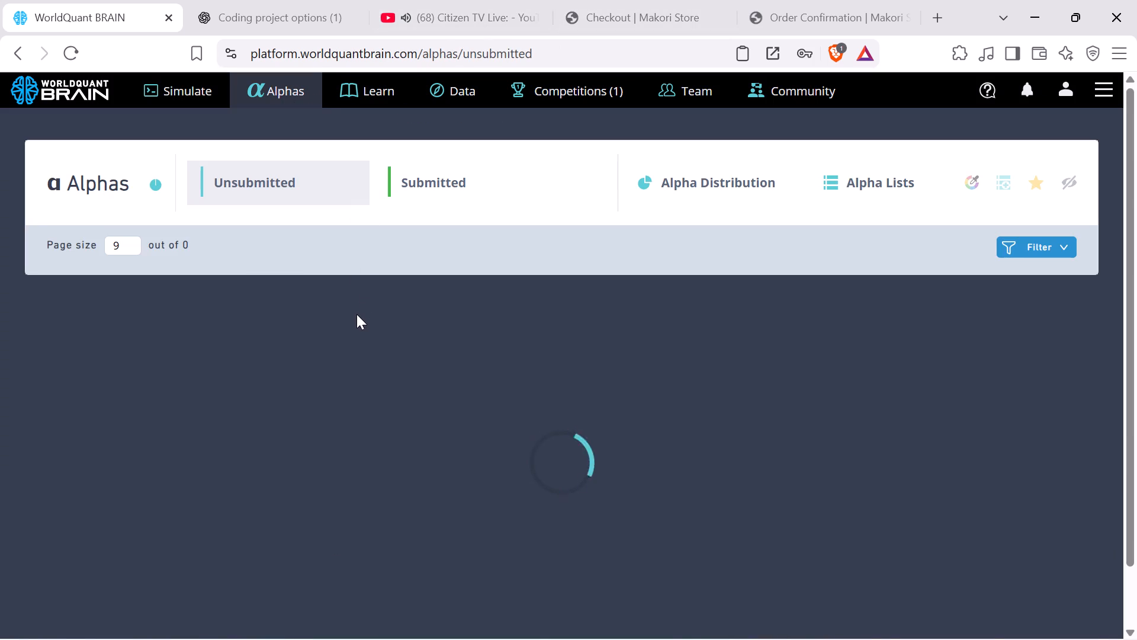
scroll(368, 372, "down", 2)
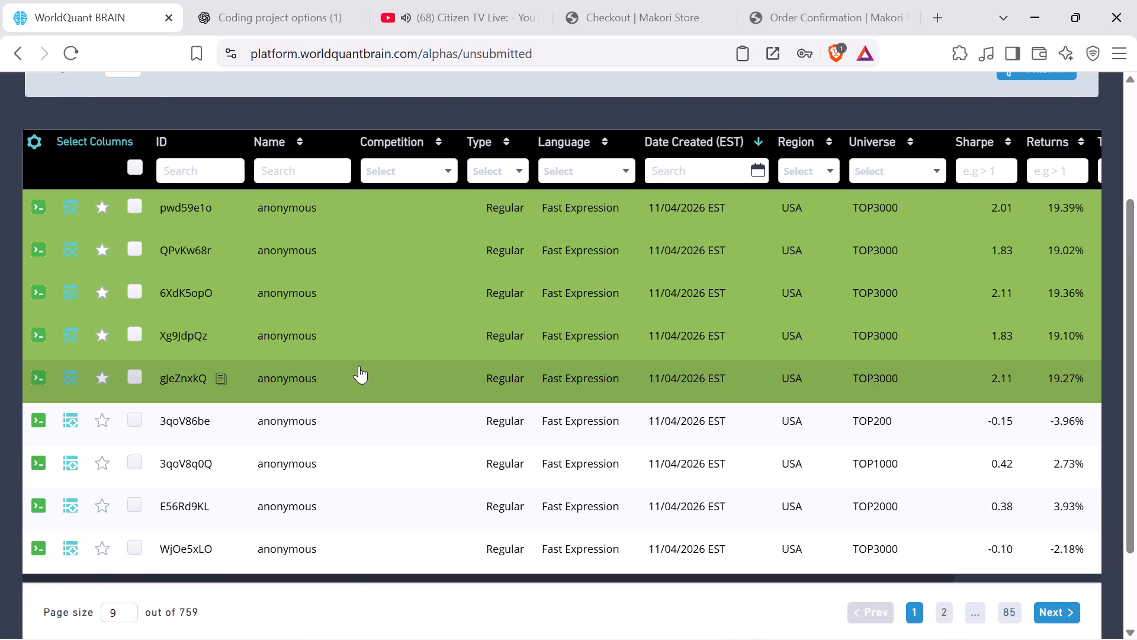
scroll(364, 364, "up", 2)
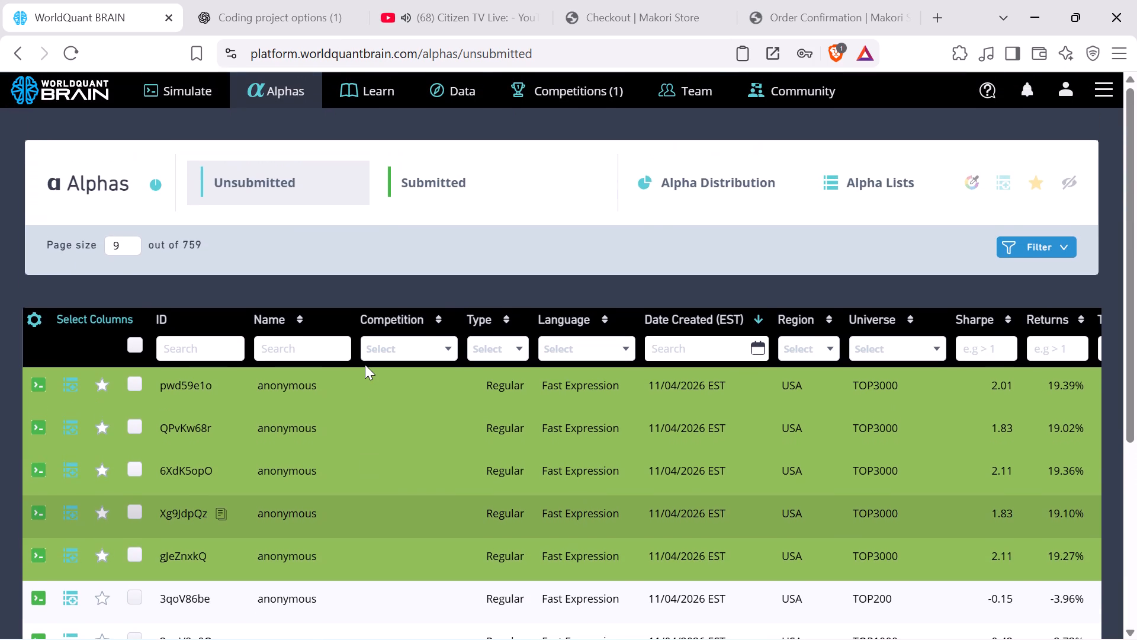
scroll(365, 364, "up", 2)
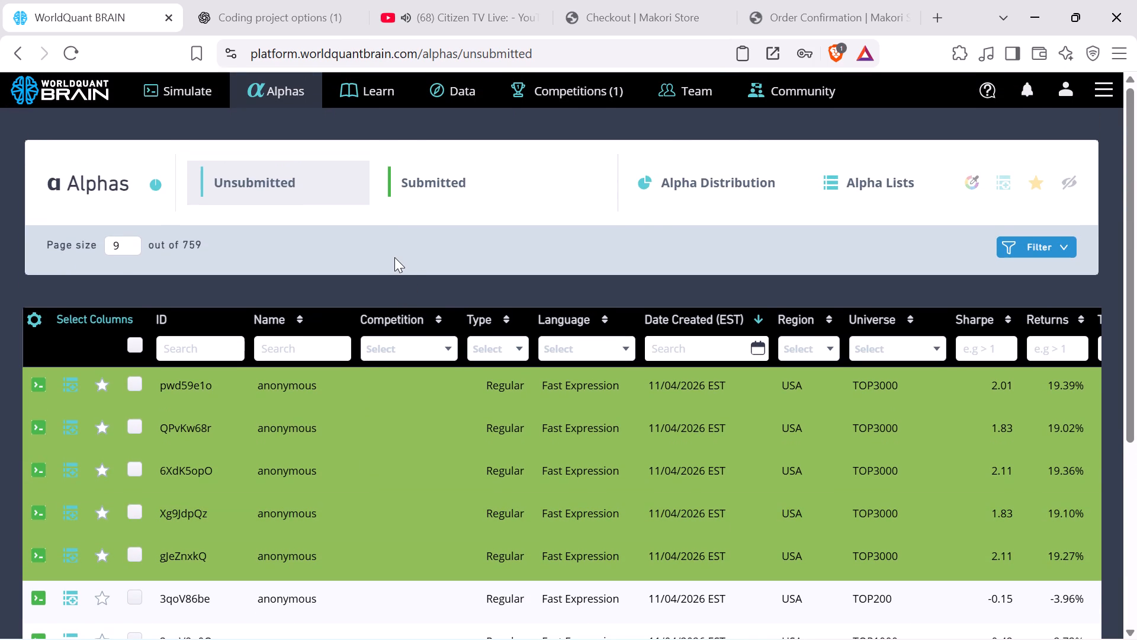
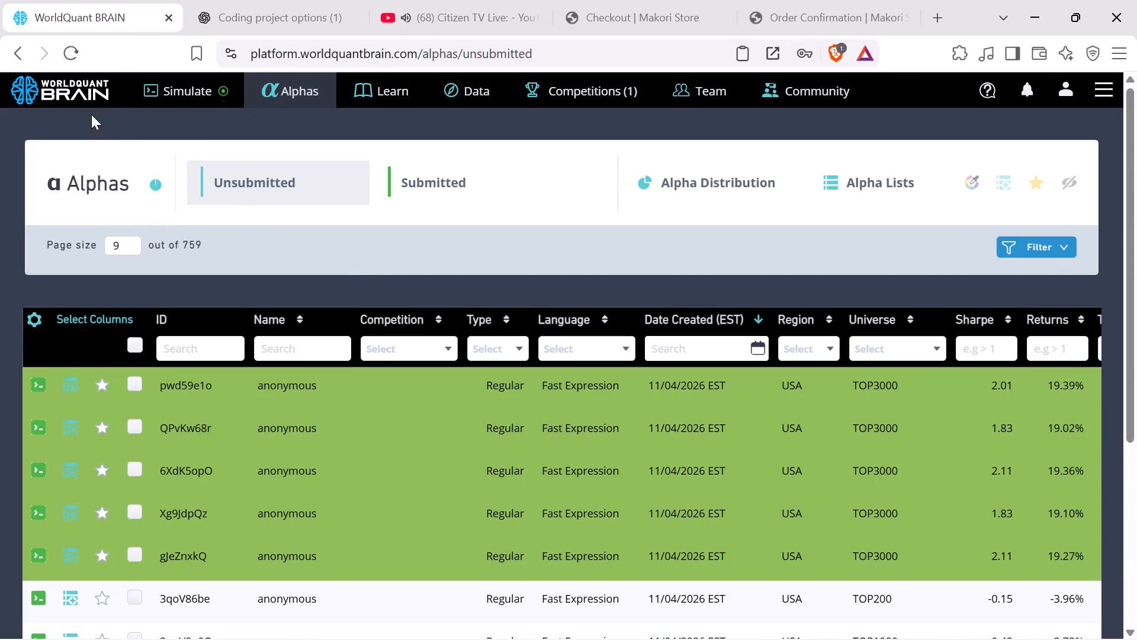
Return to Simulation 8, reveal its test period, and view the summary statistics for the IS period.
left_click(166, 87)
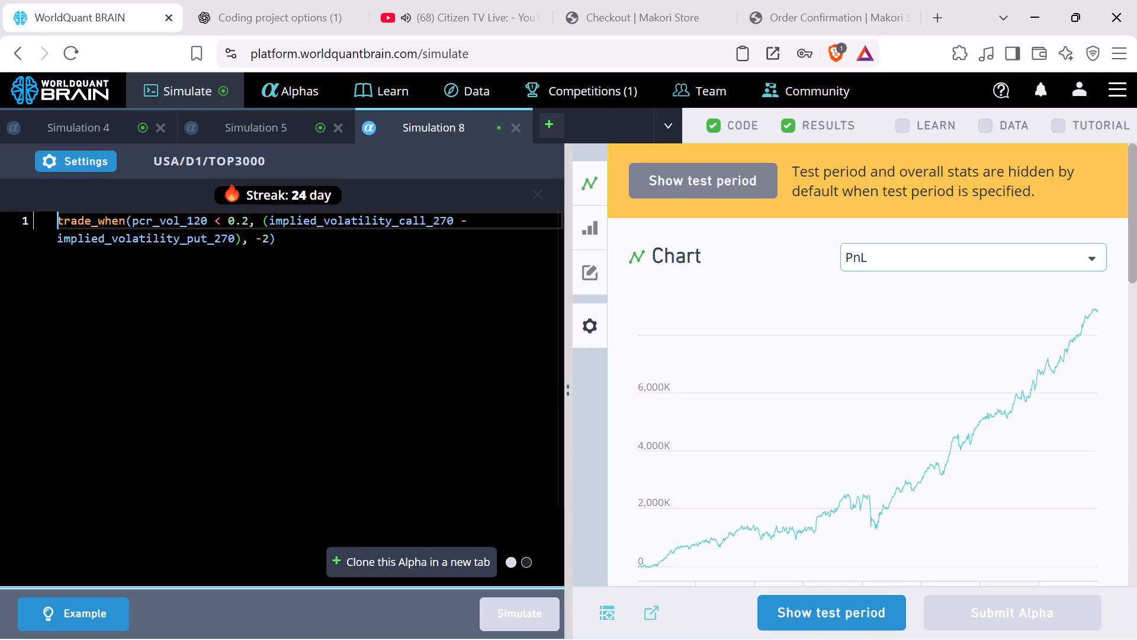
left_click(821, 599)
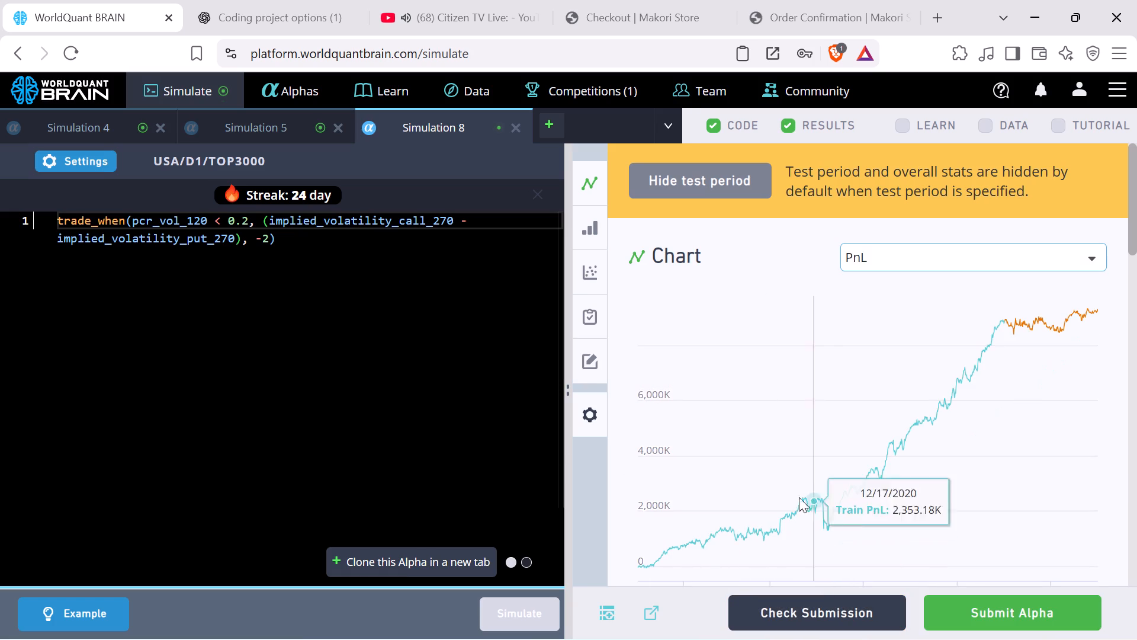
scroll(786, 403, "down", 2)
scroll(828, 436, "down", 2)
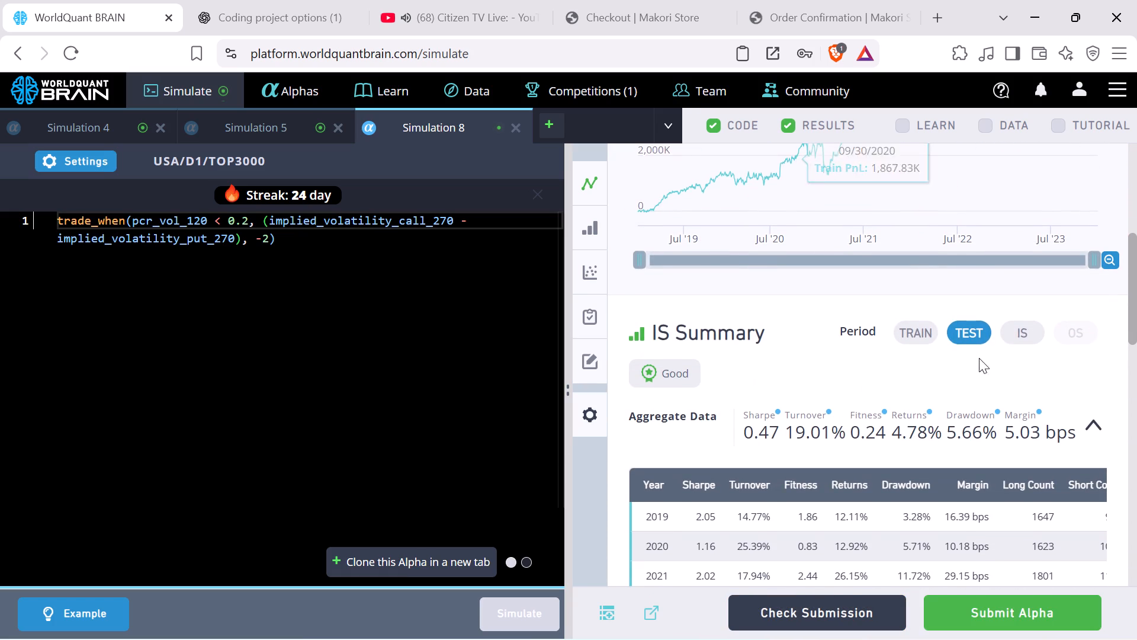
left_click(1010, 334)
Run the submission check on Simulation 8's alpha and mark the alpha green.
left_click(835, 605)
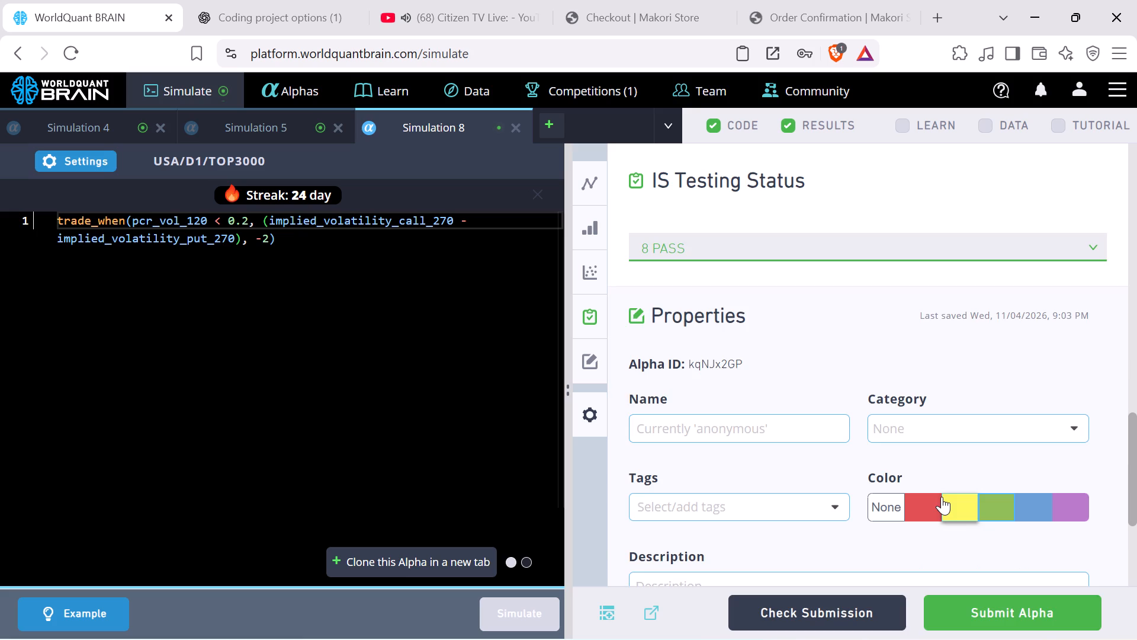
left_click(1003, 504)
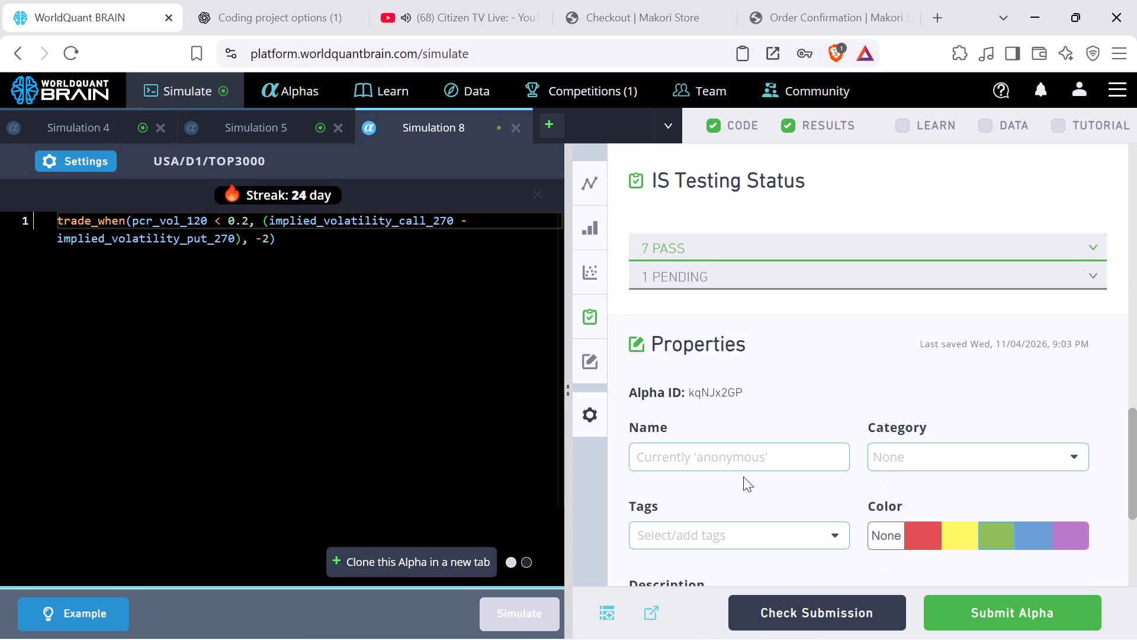
Reveal Simulation 5's test period and run the submission check on its alpha.
left_click(272, 133)
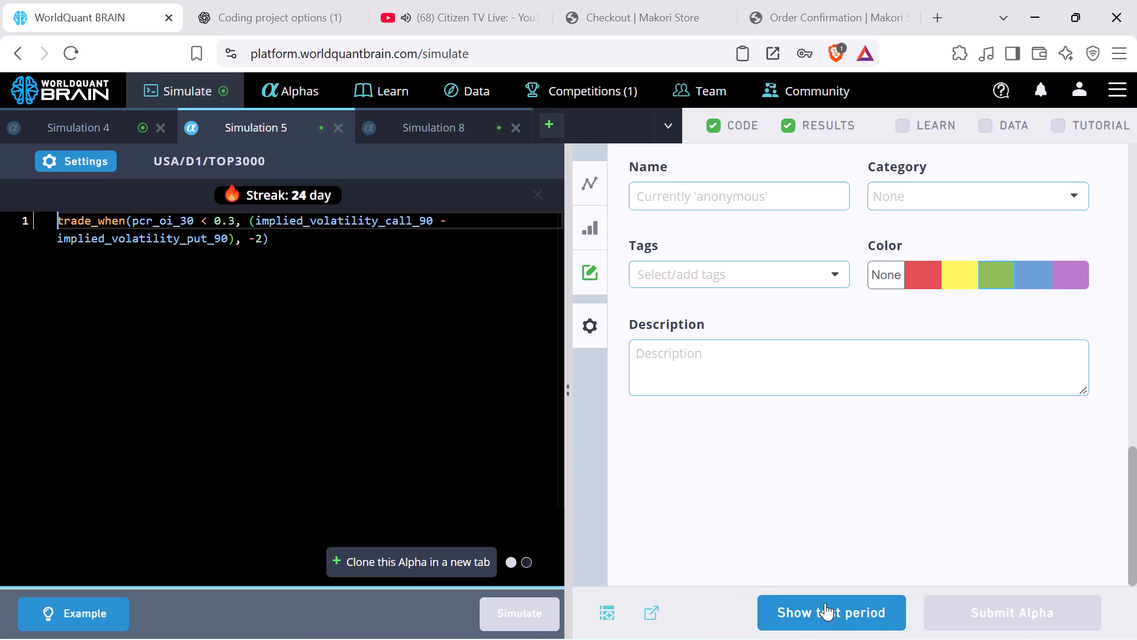
left_click(825, 603)
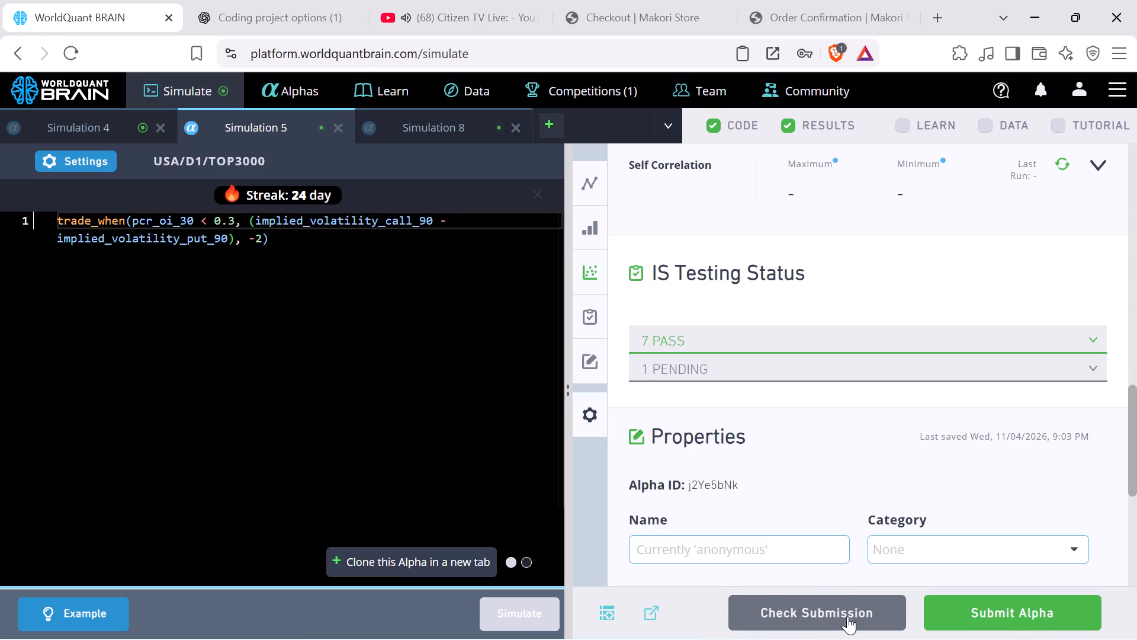
left_click(842, 612)
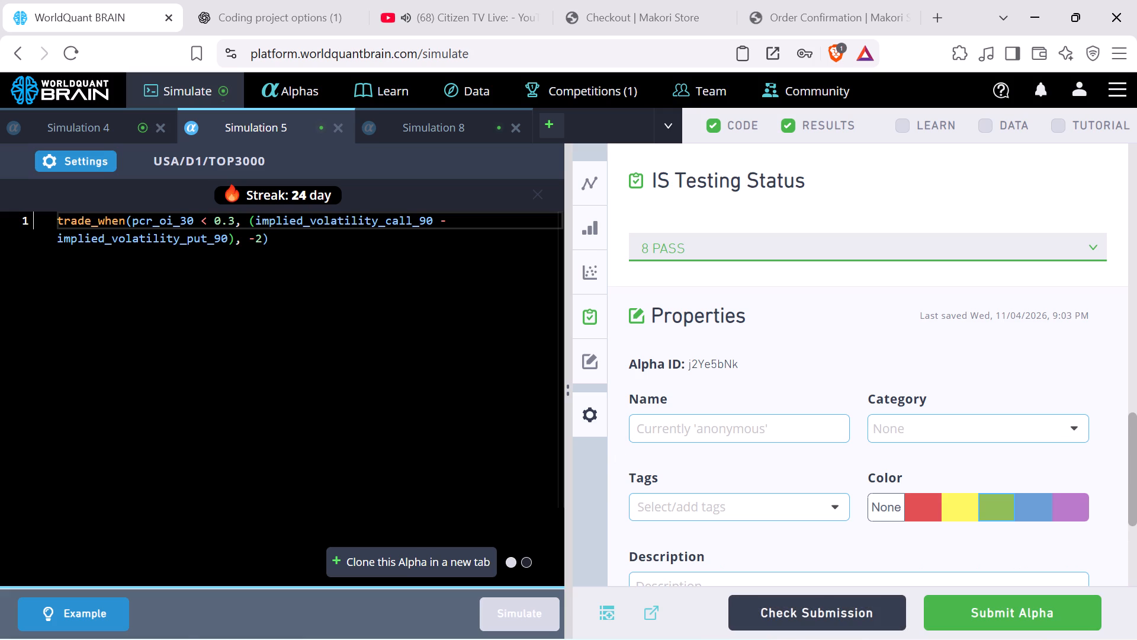
Reveal Simulation 4's test period and run the submission check on its alpha.
left_click(99, 119)
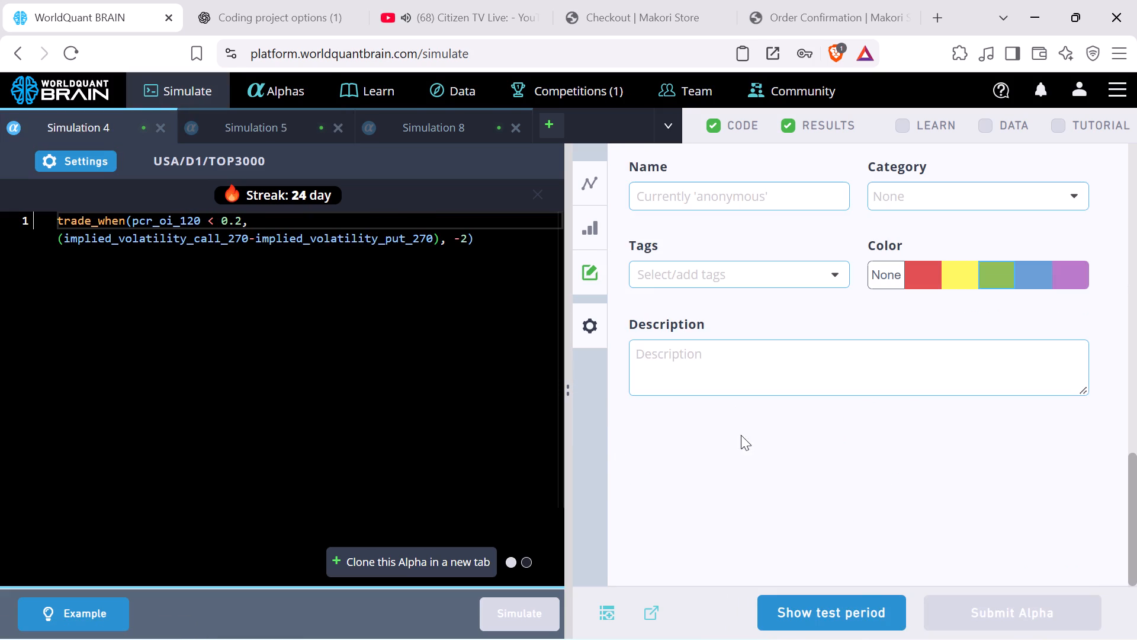
left_click(872, 595)
left_click(855, 604)
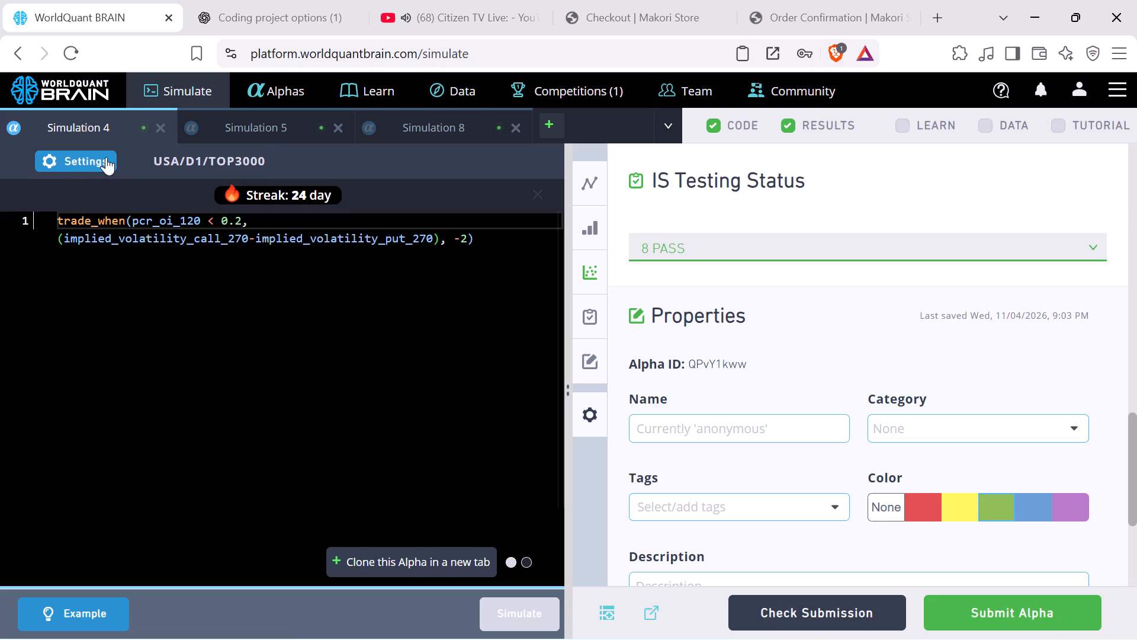
Set Simulation 4's decay to 10, apply the settings, and rerun the simulation.
left_click(75, 159)
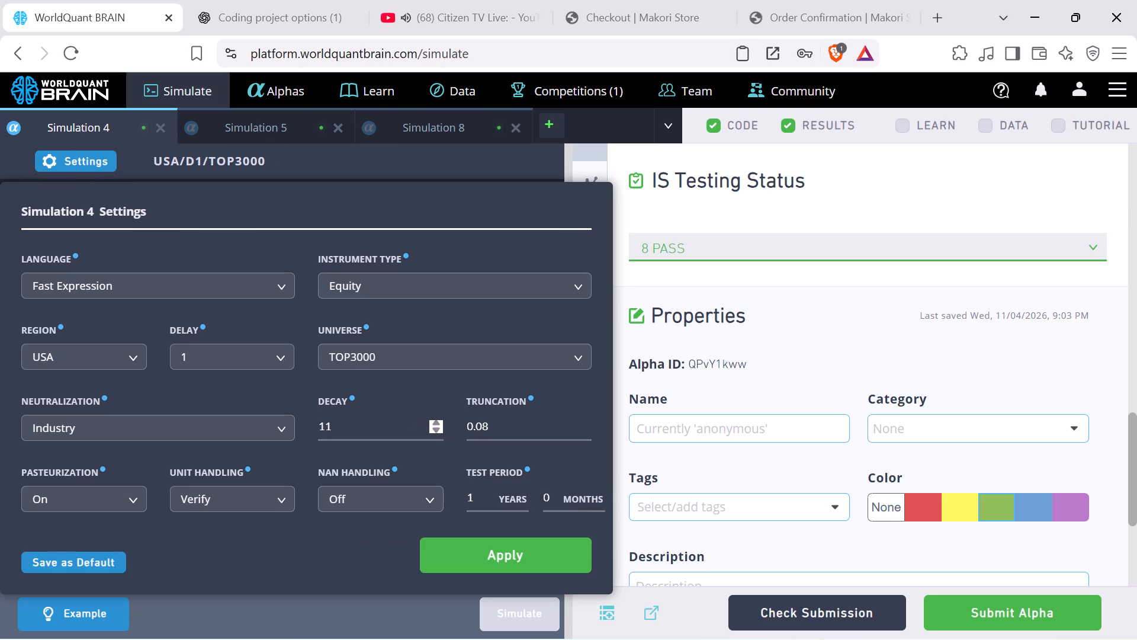
left_click(432, 434)
left_click(434, 425)
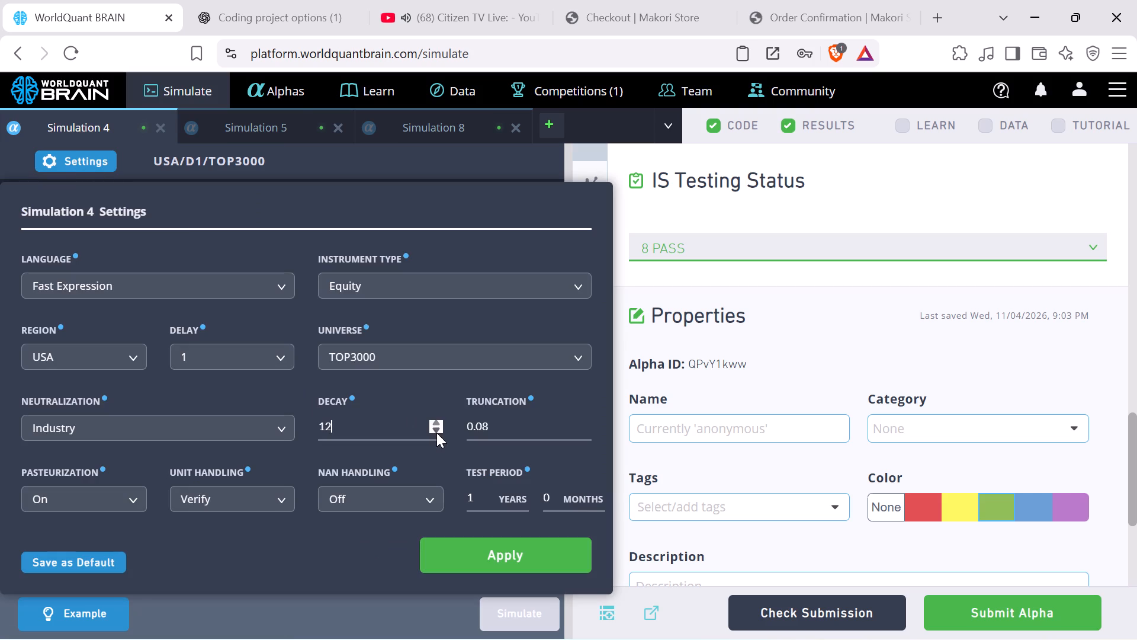
left_click(435, 430)
left_click(435, 430)
left_click(465, 556)
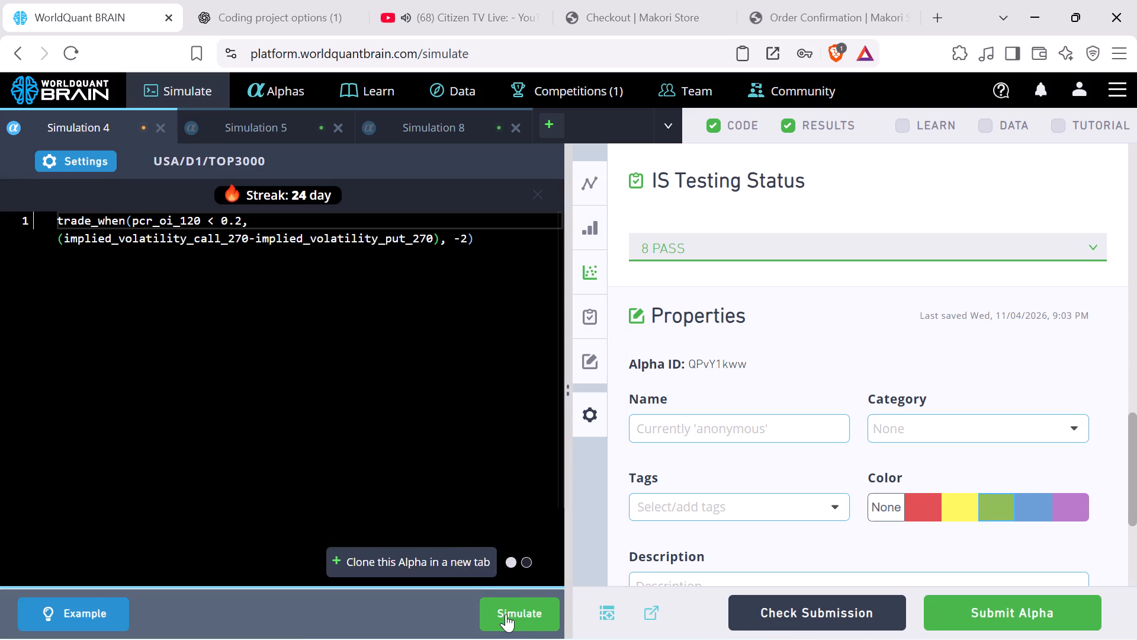
left_click(508, 616)
Set Simulation 5's decay to 8, apply the settings, and rerun the simulation.
left_click(246, 131)
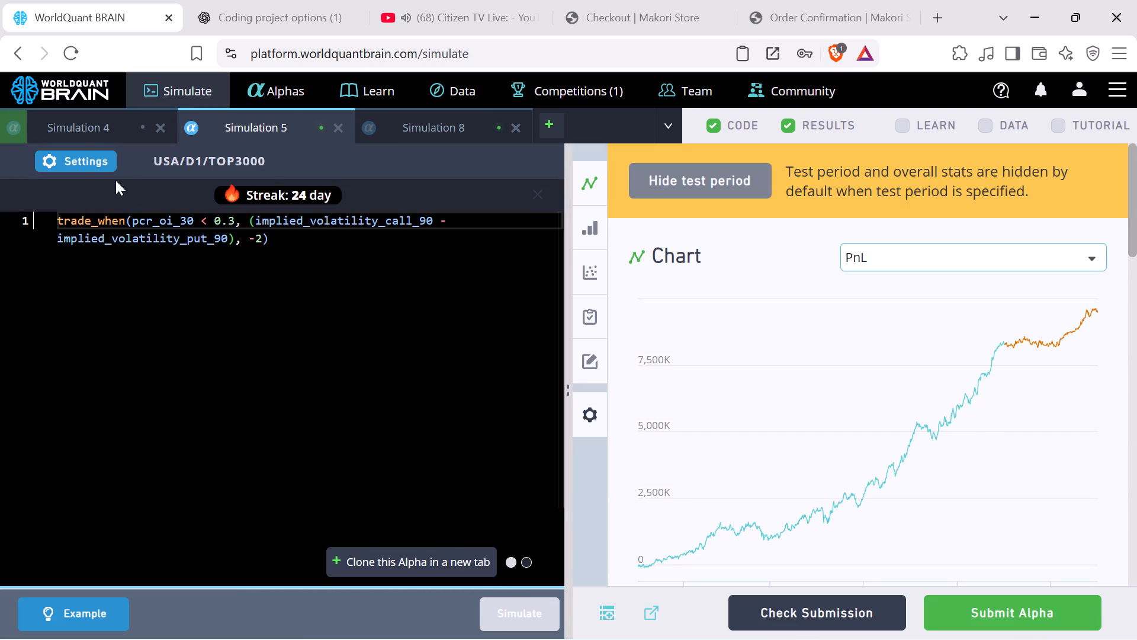
left_click(101, 157)
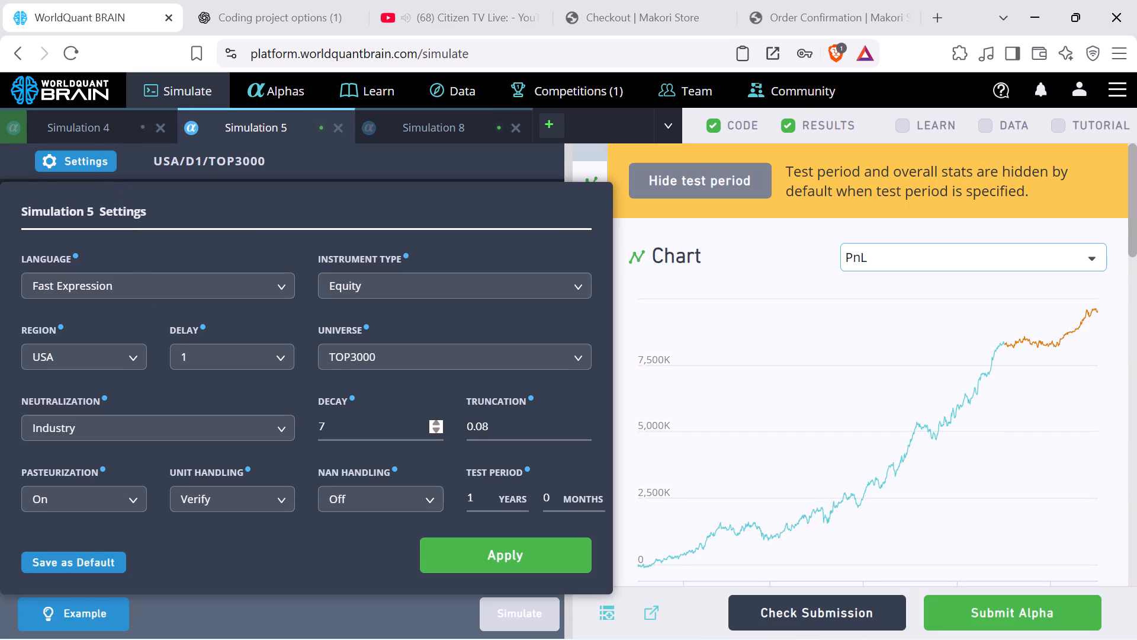
left_click(437, 421)
left_click(468, 561)
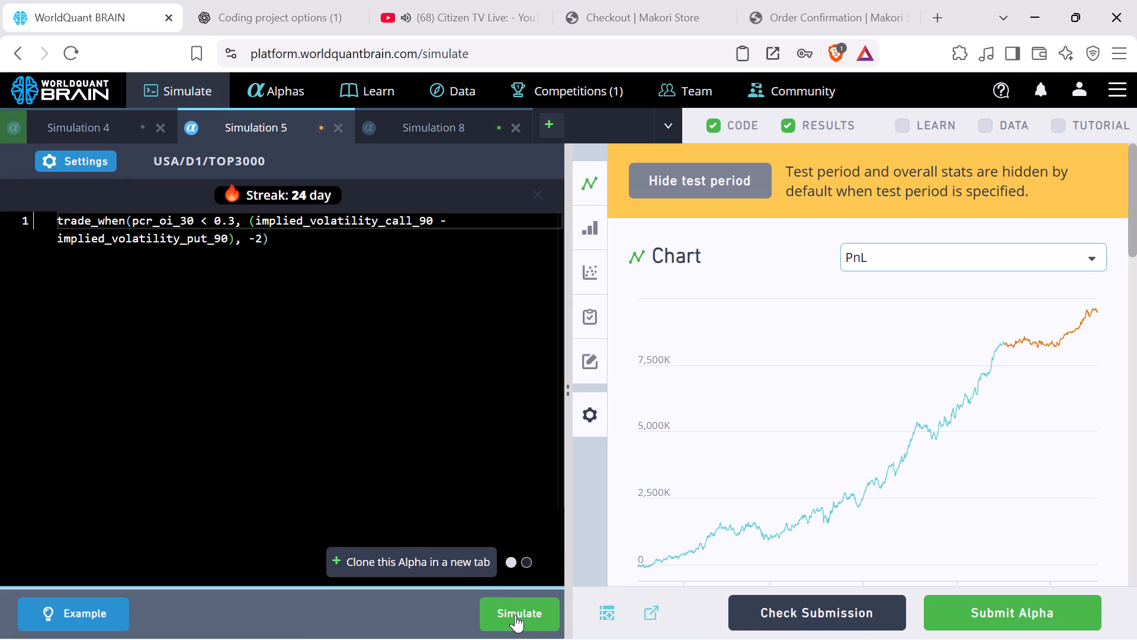
left_click(515, 615)
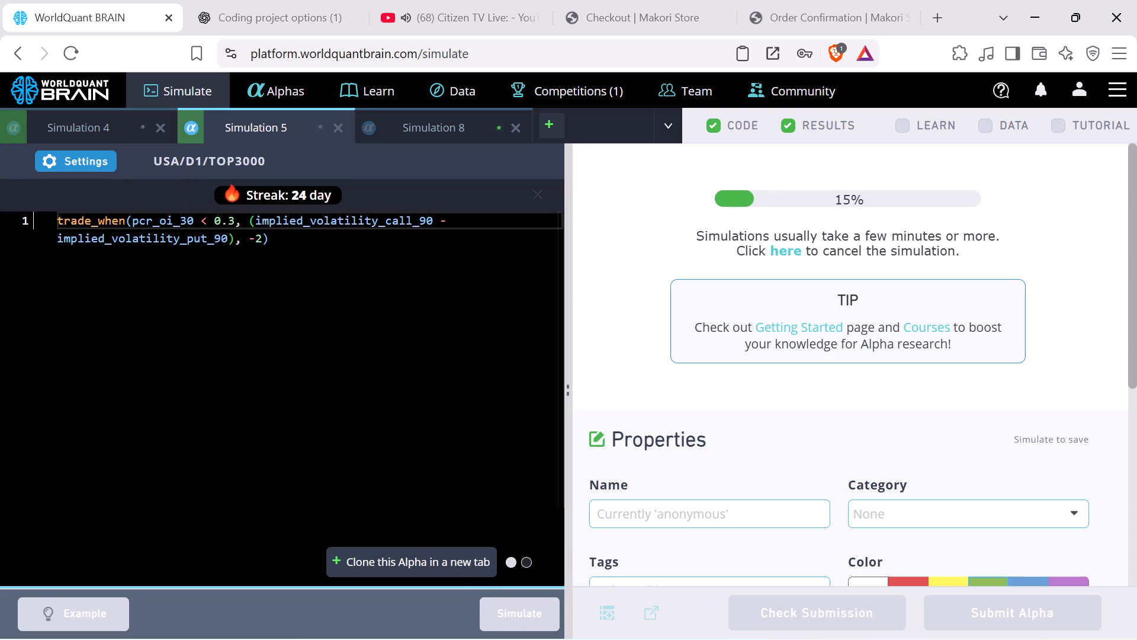
Set Simulation 8's decay to 10, apply the settings, and rerun the simulation.
left_click(423, 124)
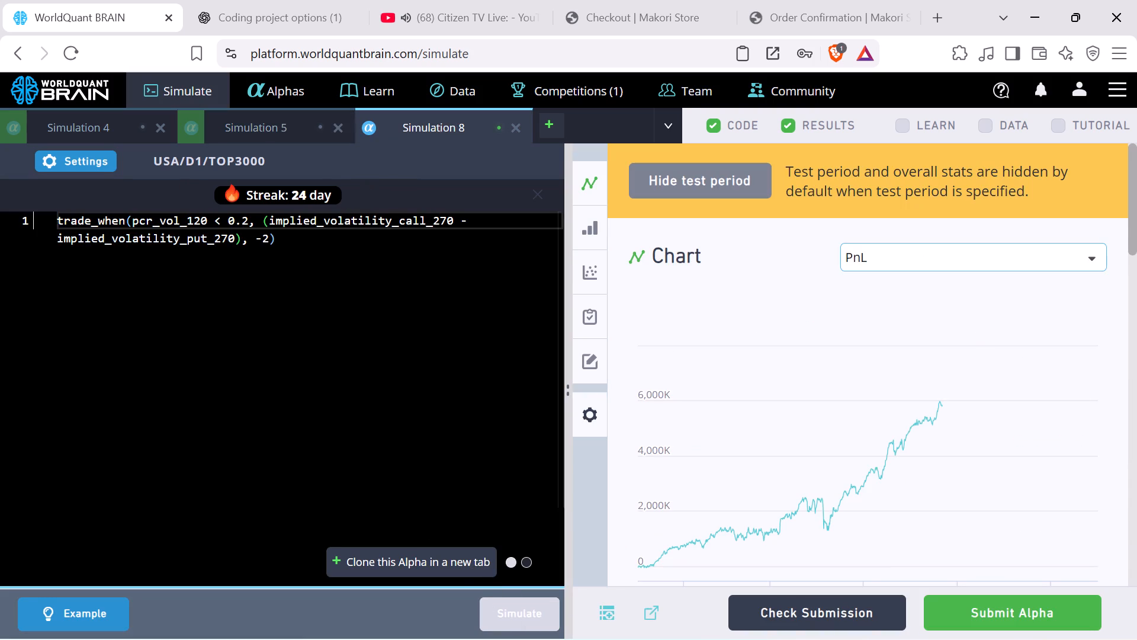
left_click(94, 158)
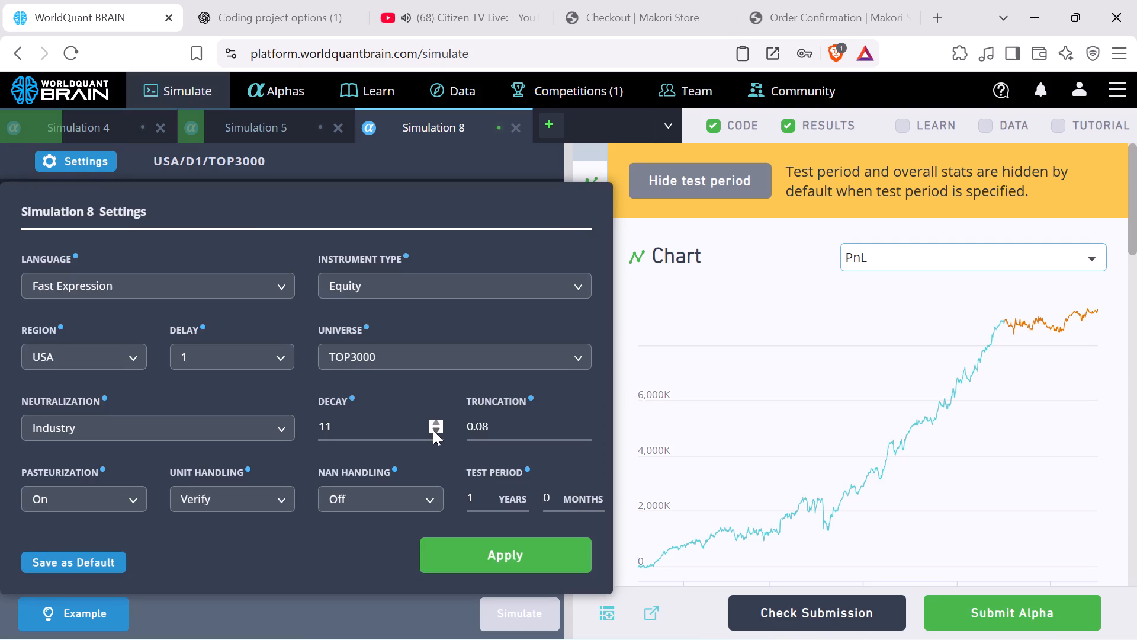
left_click(433, 430)
left_click(480, 550)
left_click(512, 610)
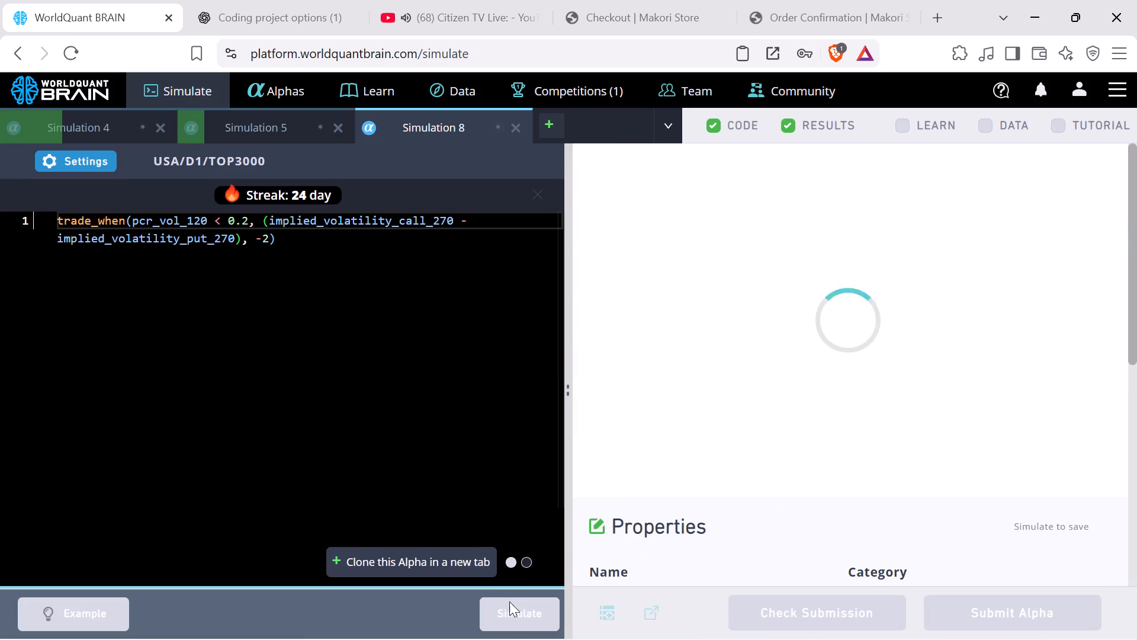
Open the list of unsubmitted alphas and compare the Sharpe and returns of the green-marked candidates.
left_click(290, 81)
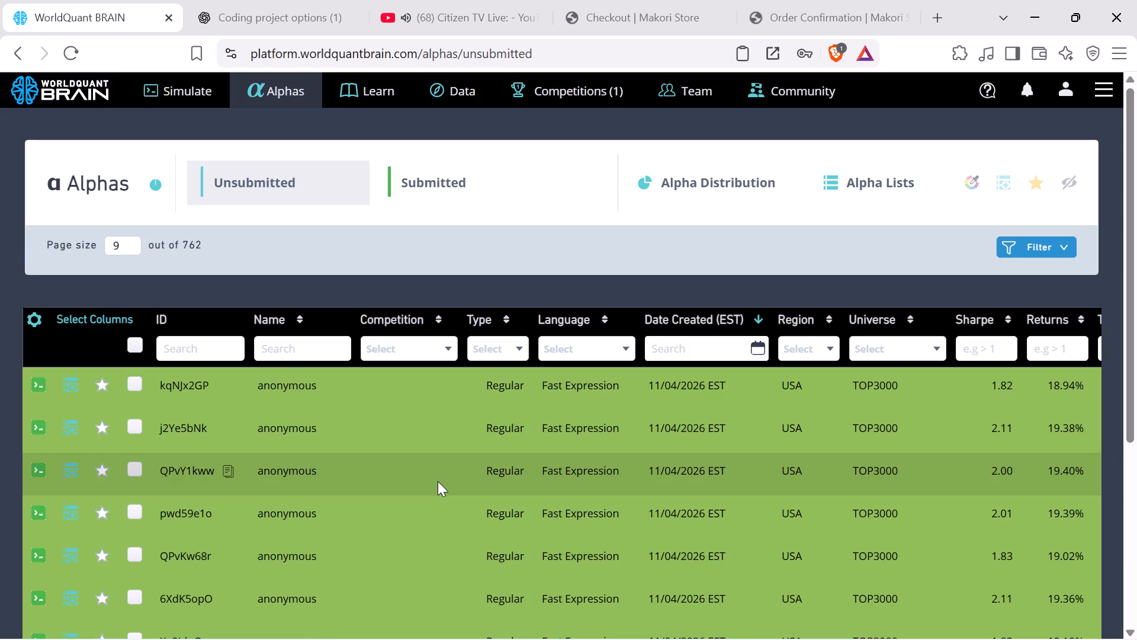
scroll(438, 481, "down", 5)
scroll(439, 481, "up", 3)
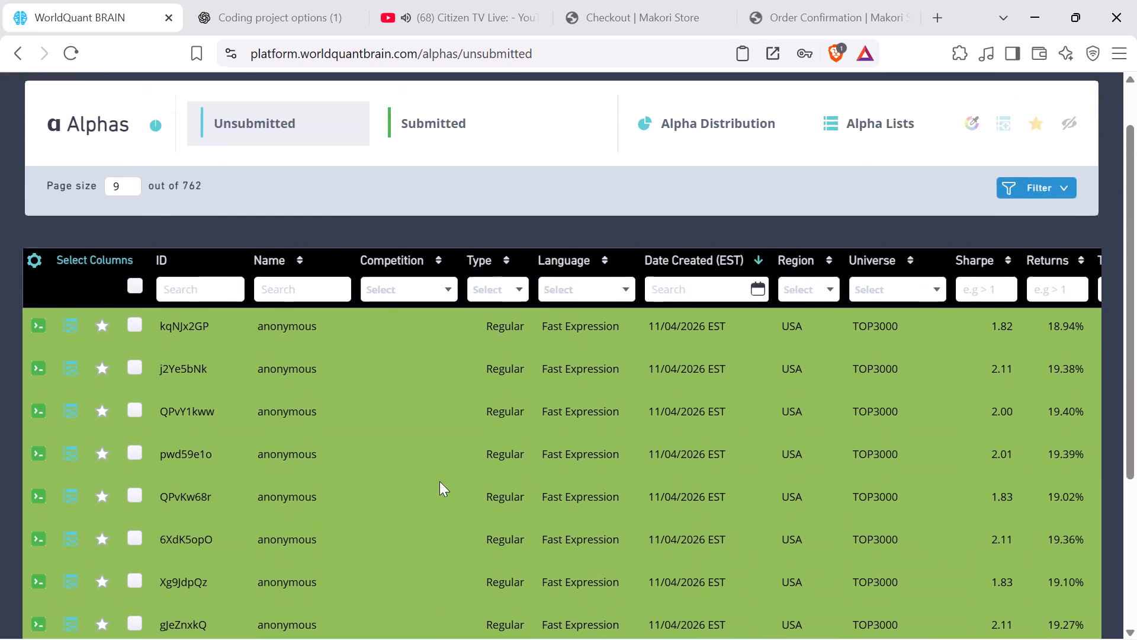
scroll(440, 481, "down", 4)
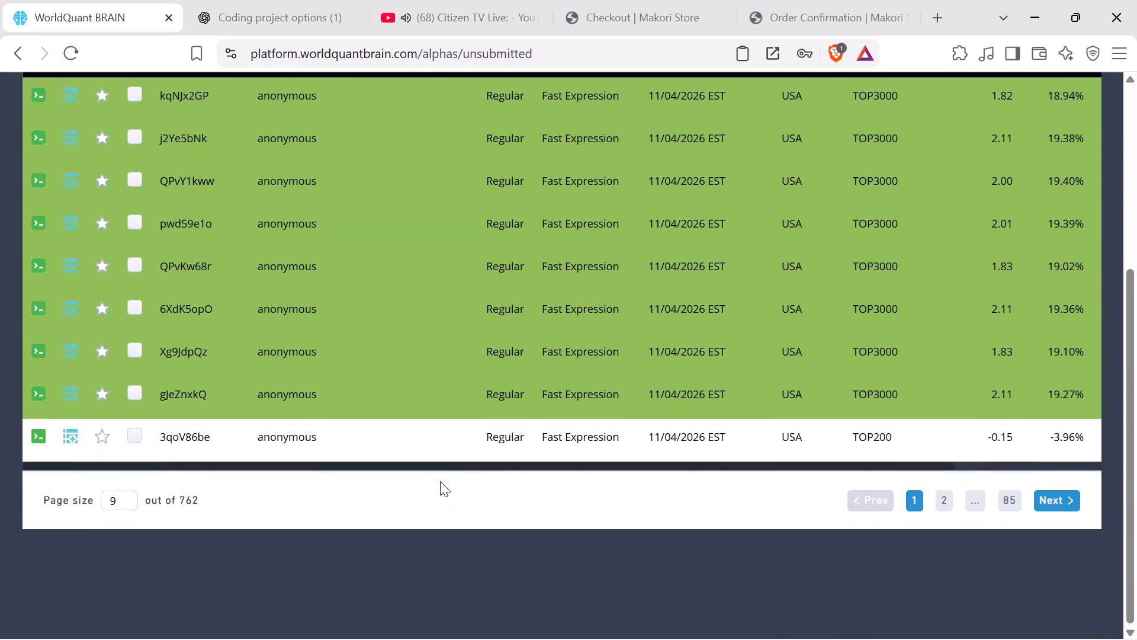
scroll(440, 481, "up", 5)
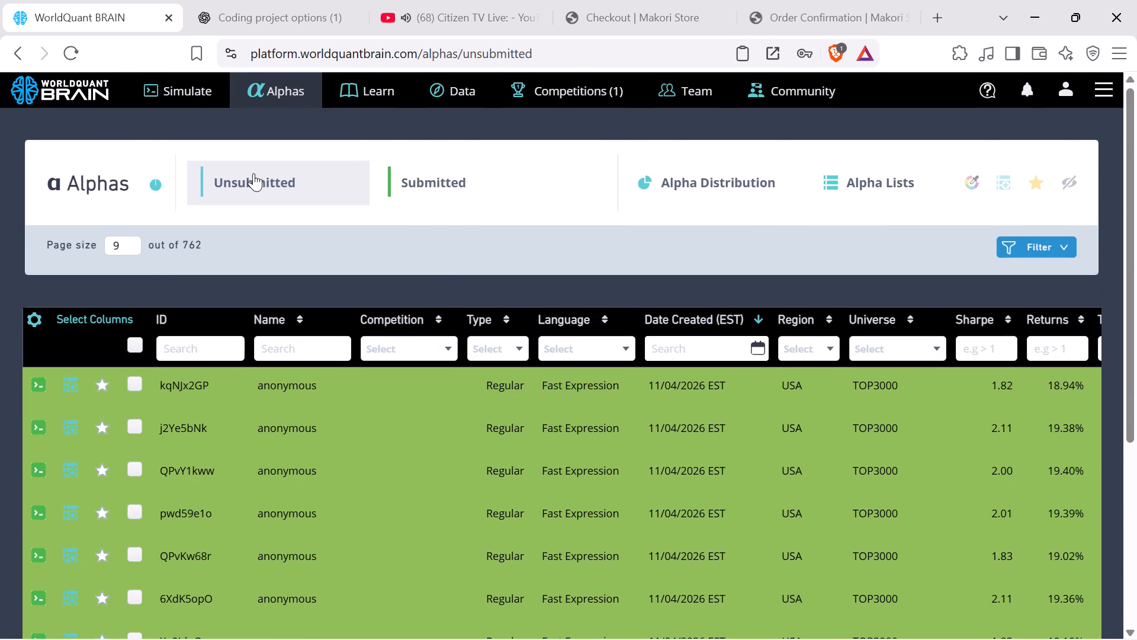
Return to the simulation workspace to follow the rerun simulations.
left_click(182, 87)
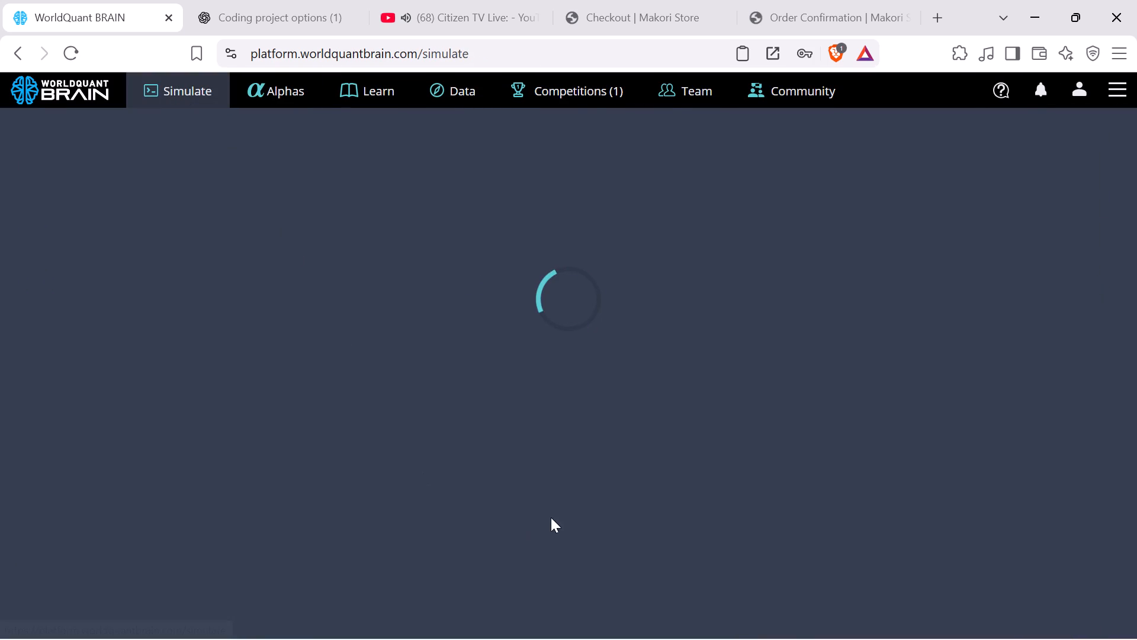
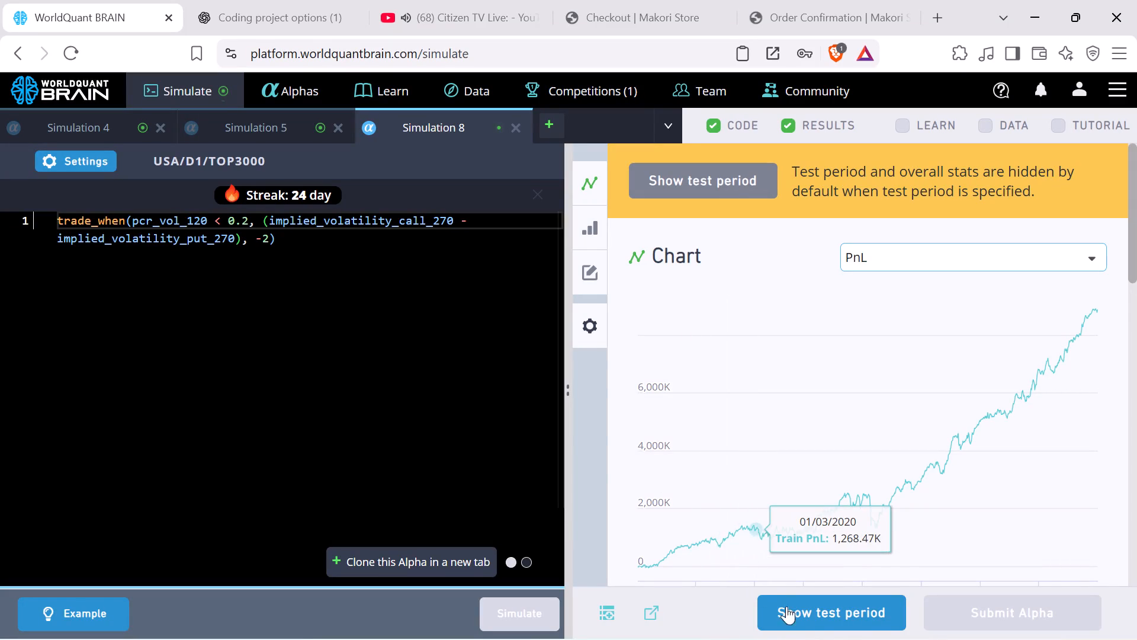
Show the test period of Simulation 8 and check its alpha's submission eligibility.
left_click(809, 613)
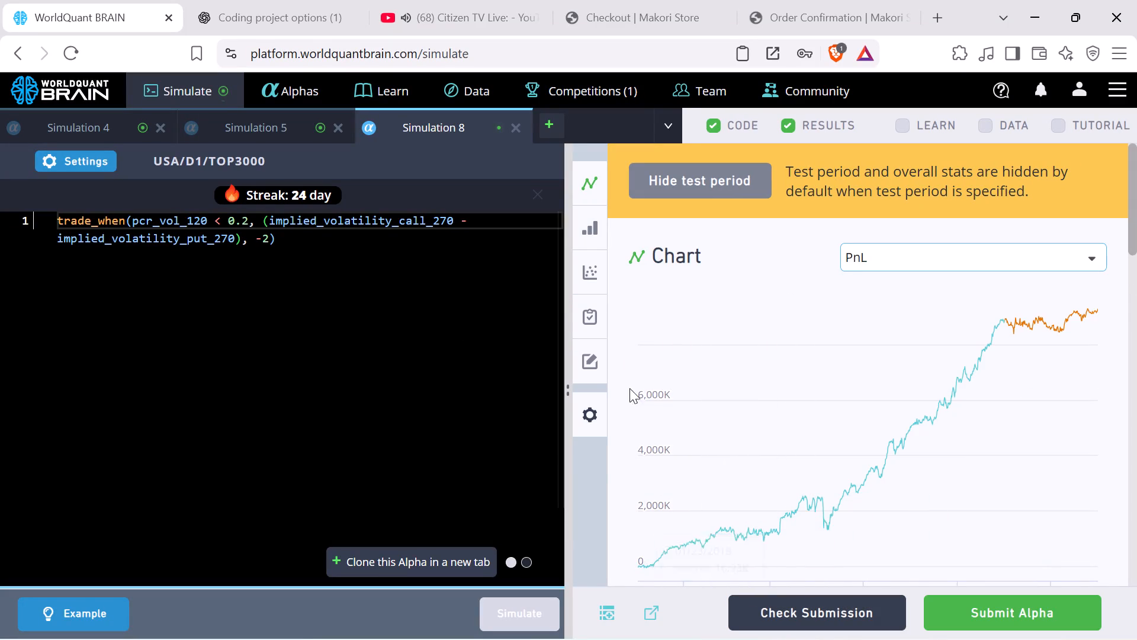
left_click(812, 617)
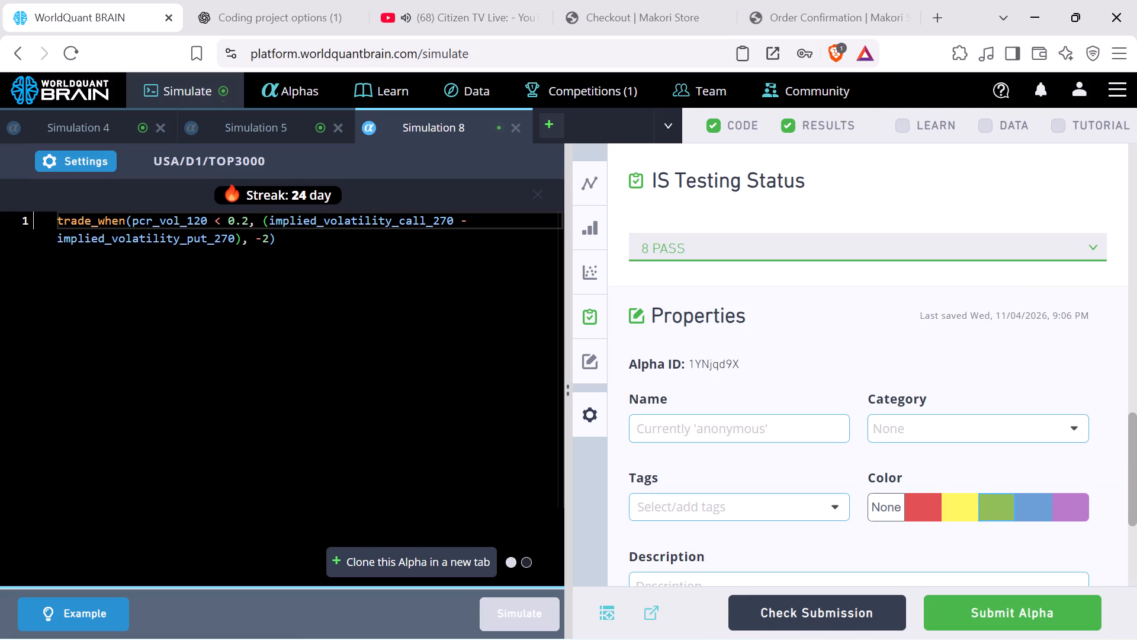
Show the test period of Simulation 5 and check its alpha's submission eligibility.
left_click(277, 130)
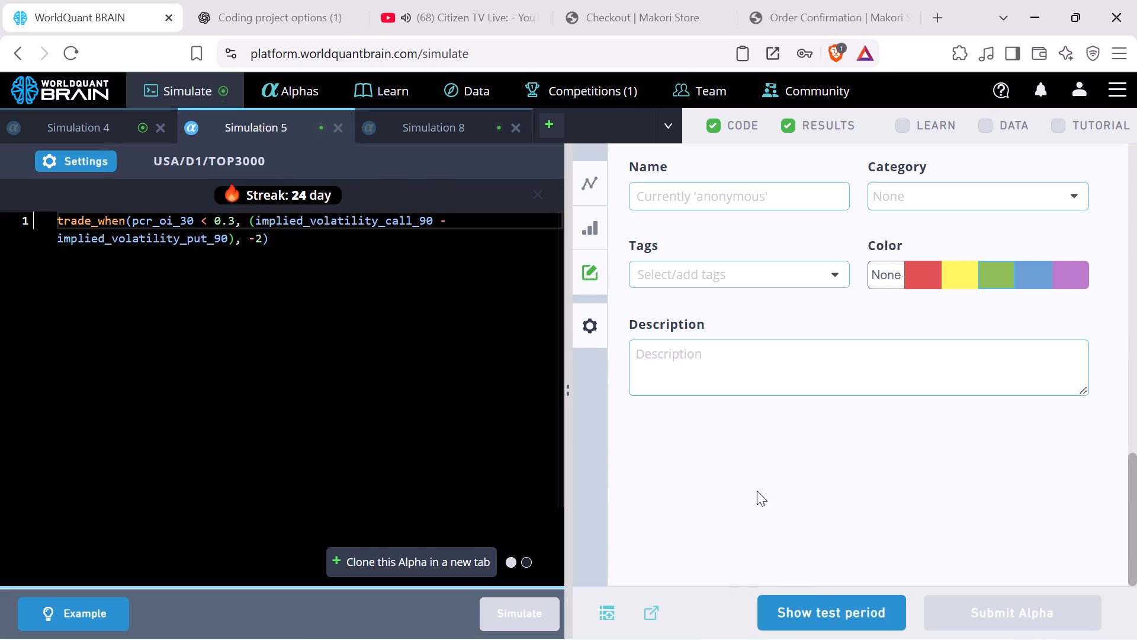
left_click(832, 609)
left_click(834, 602)
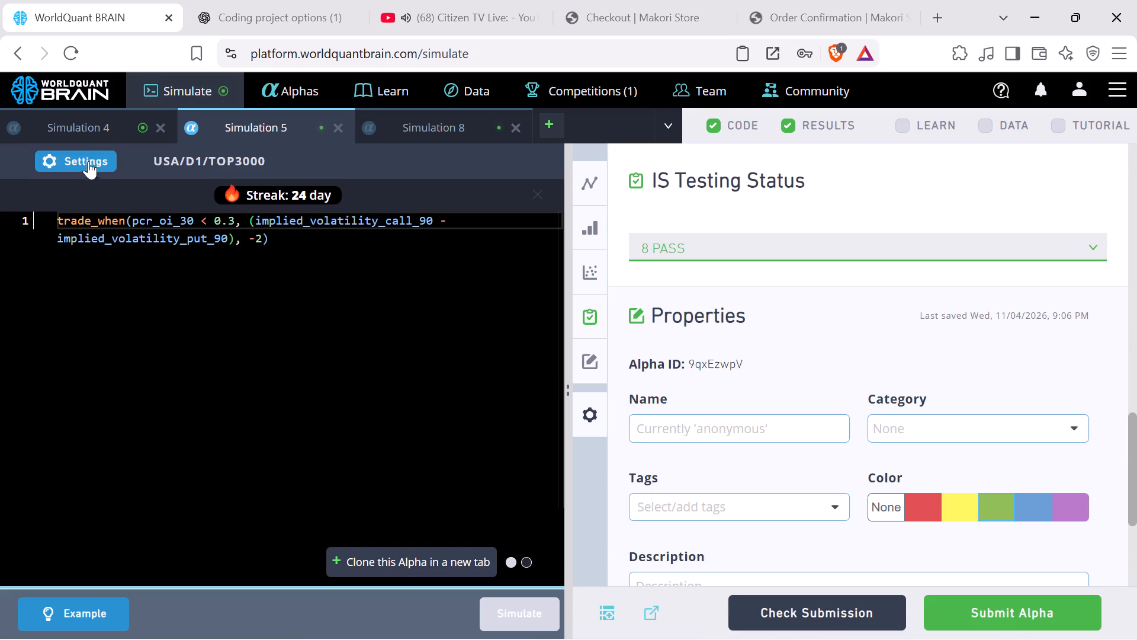
Show the test period of Simulation 4 and check its alpha's submission eligibility.
left_click(99, 132)
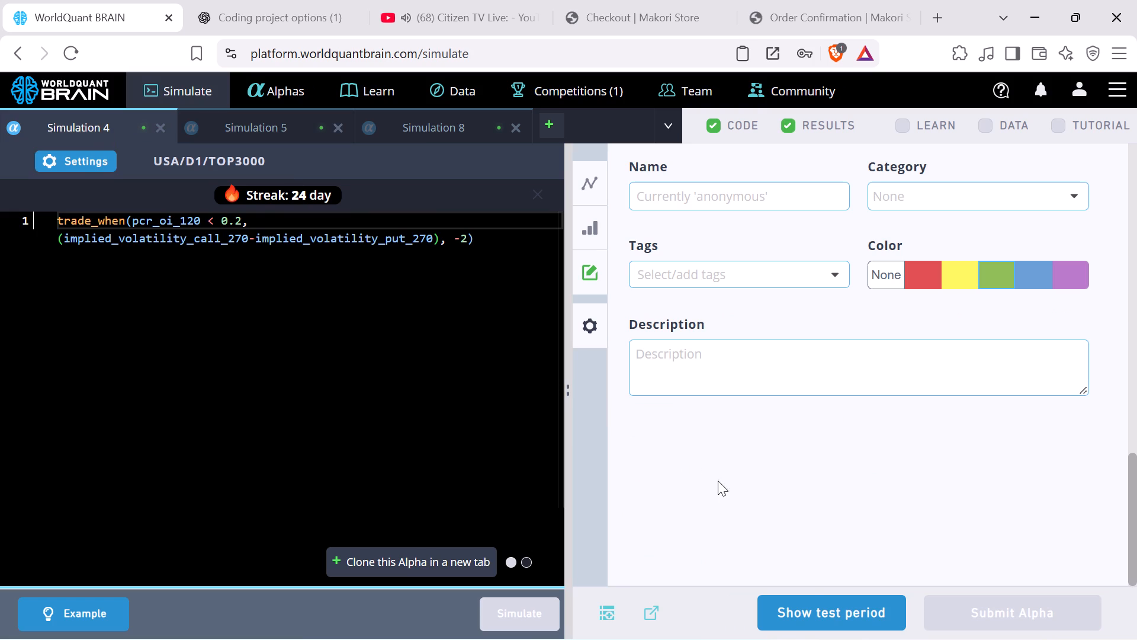
left_click(816, 601)
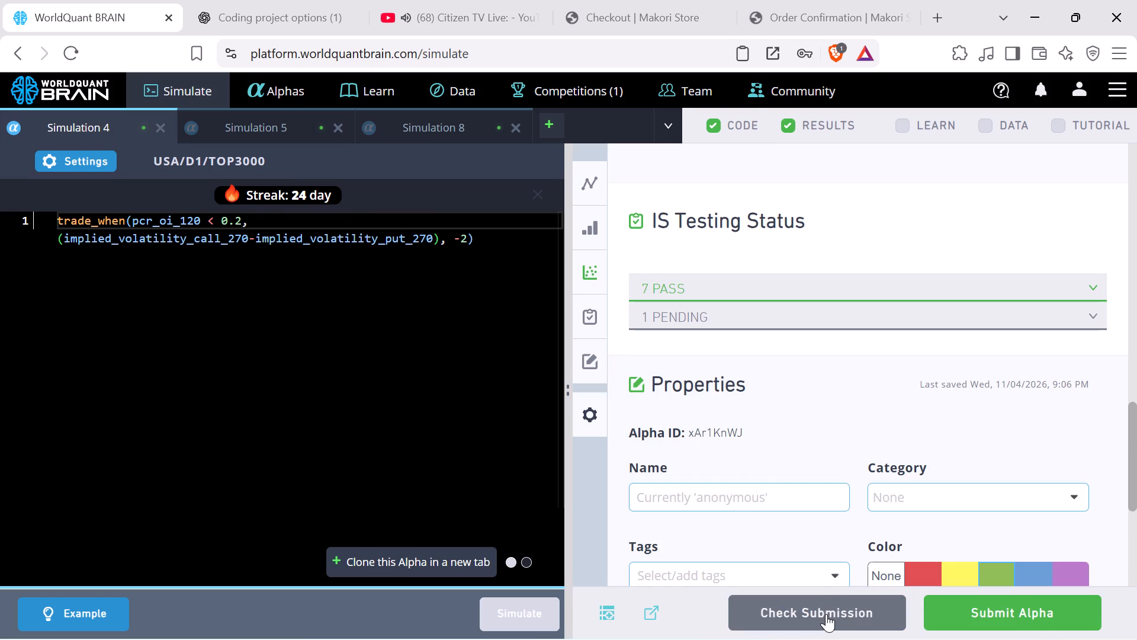
left_click(826, 614)
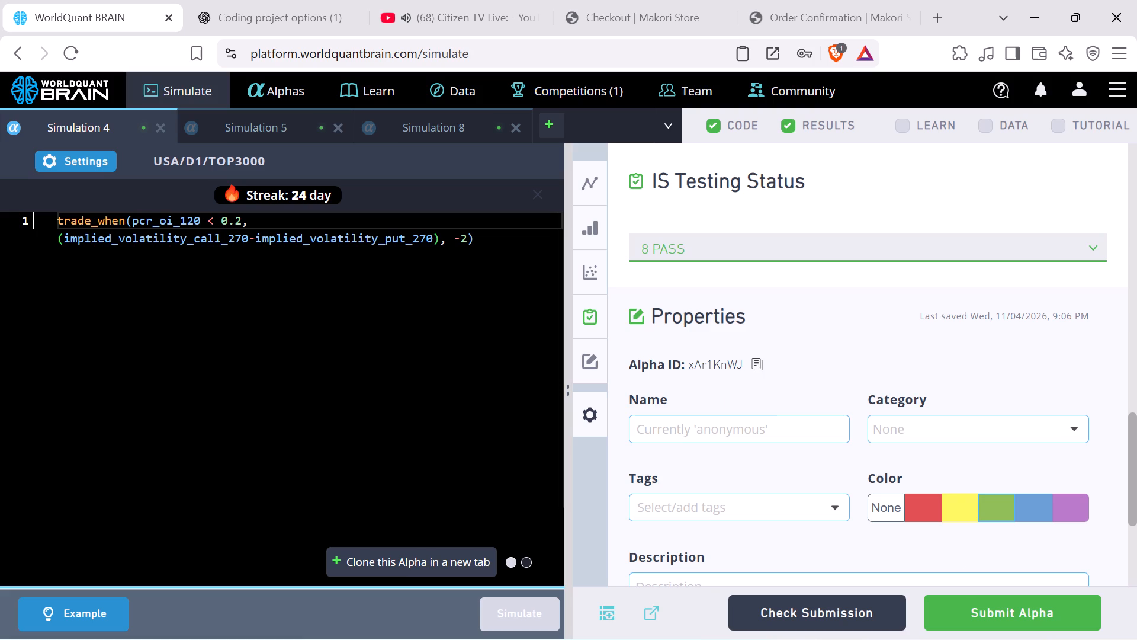
Set Simulation 4's decay to 11, apply the settings, and rerun the simulation.
left_click(99, 165)
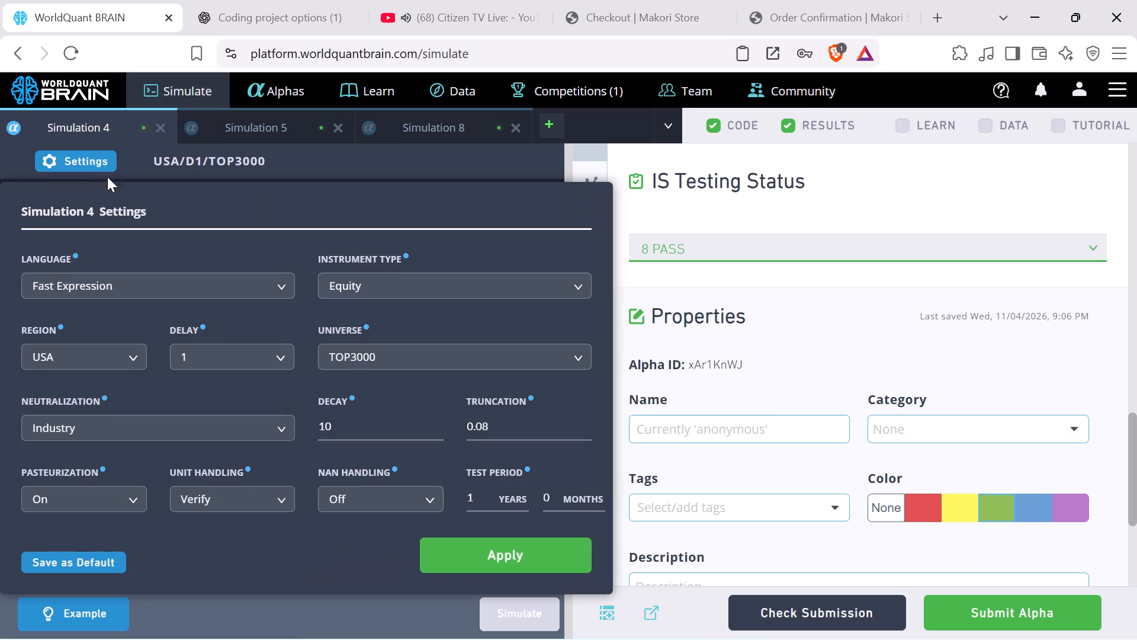
left_click(438, 420)
left_click(499, 560)
left_click(507, 615)
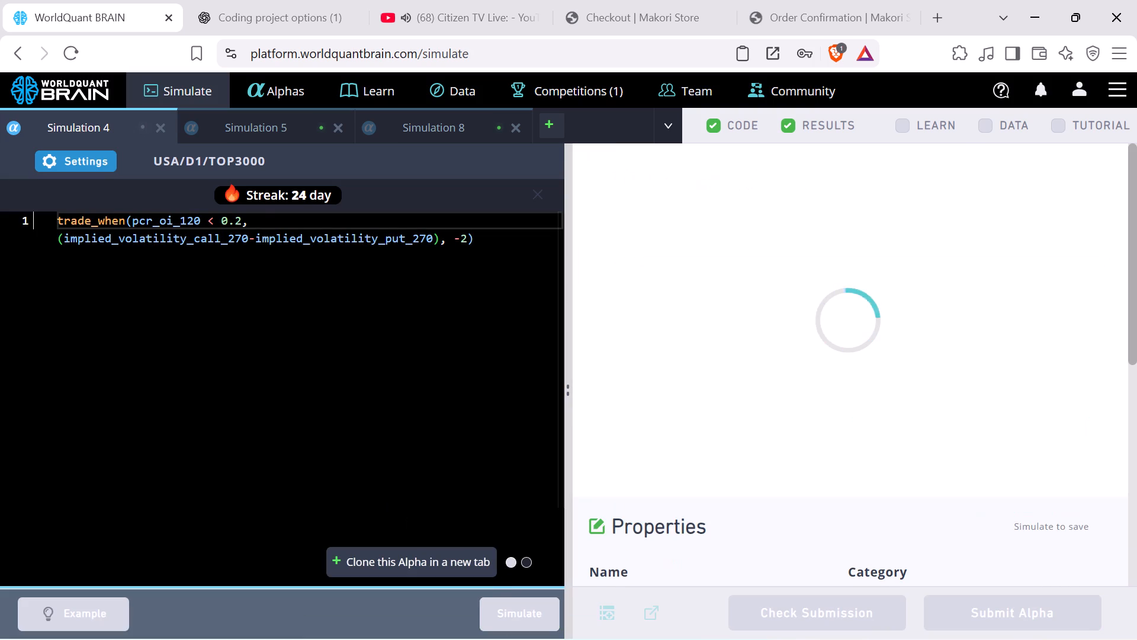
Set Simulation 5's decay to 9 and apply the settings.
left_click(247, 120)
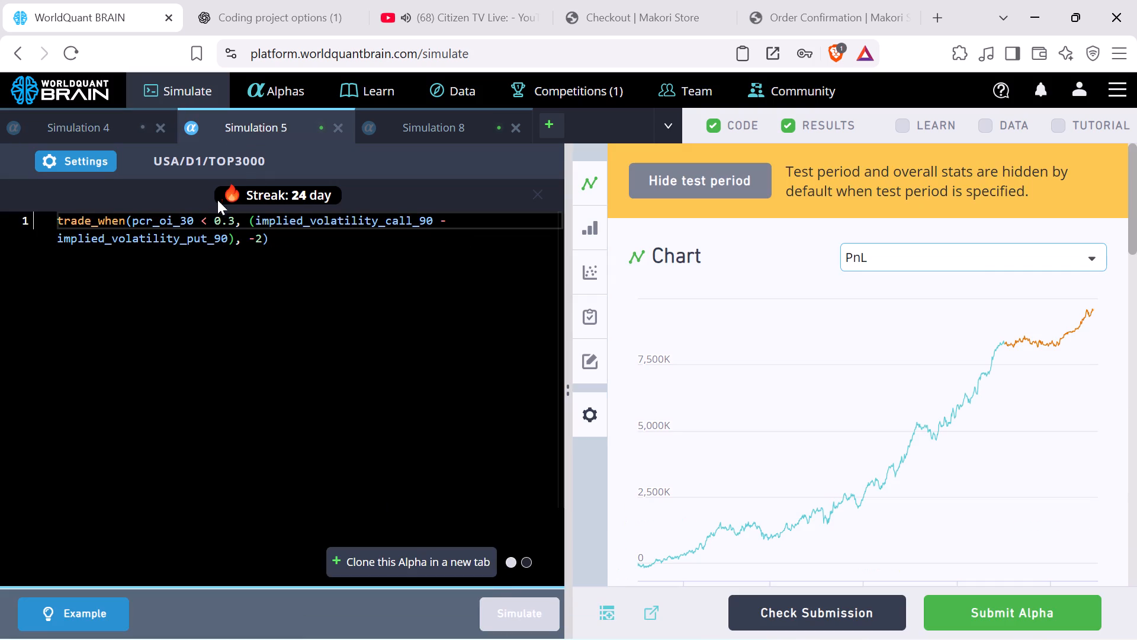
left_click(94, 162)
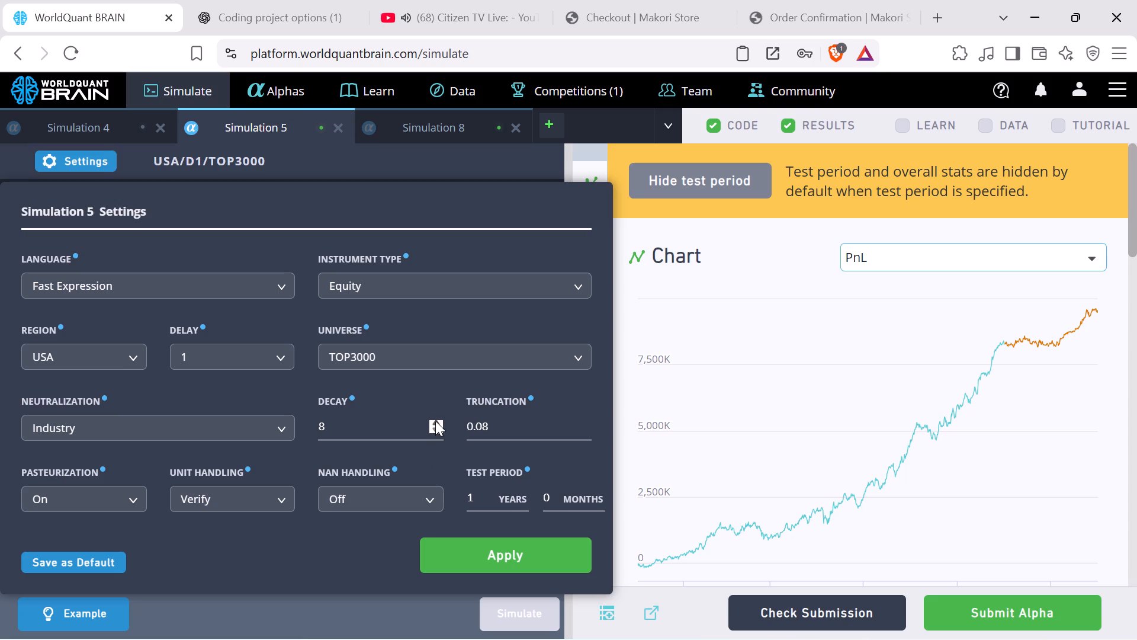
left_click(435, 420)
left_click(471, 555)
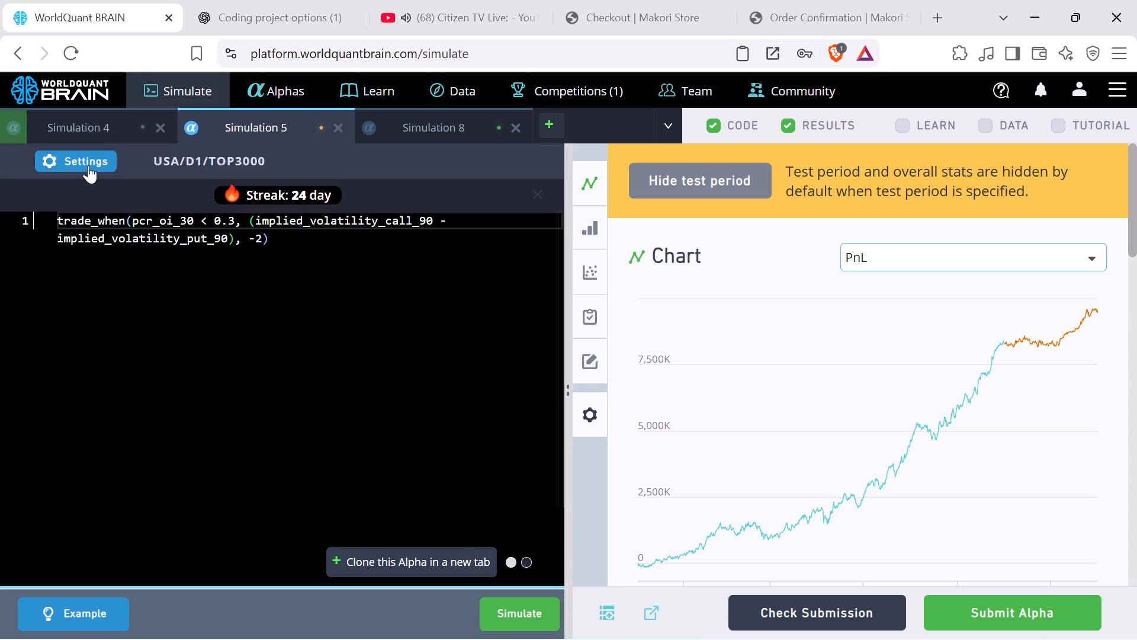
Set Simulation 5's decay to 7, apply the settings, and rerun the simulation.
left_click(89, 163)
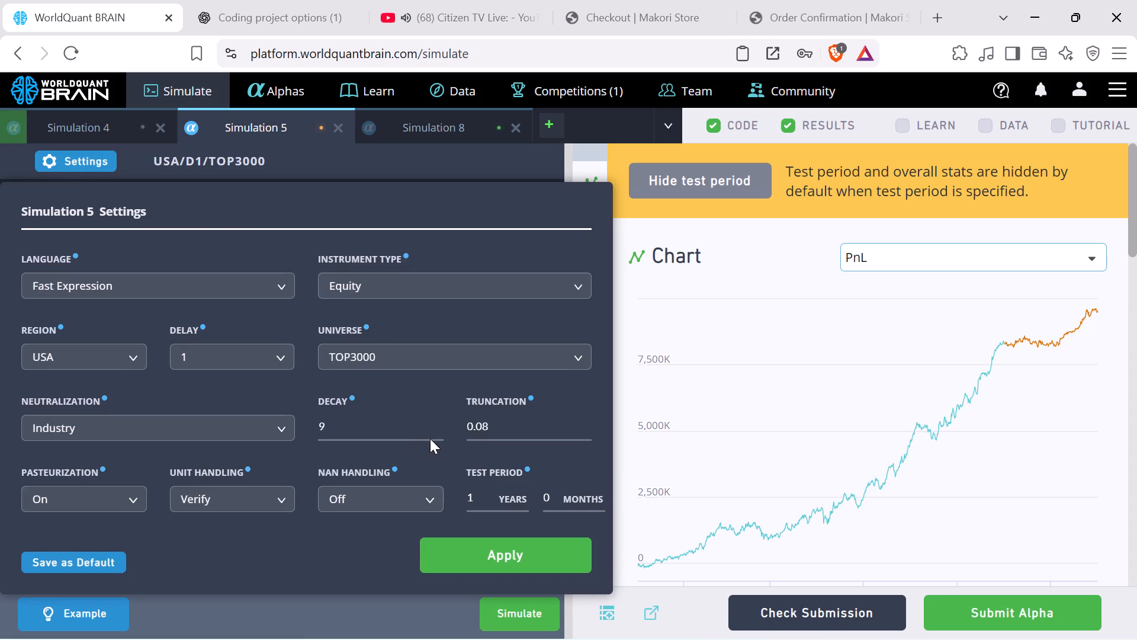
left_click(434, 428)
left_click(434, 428)
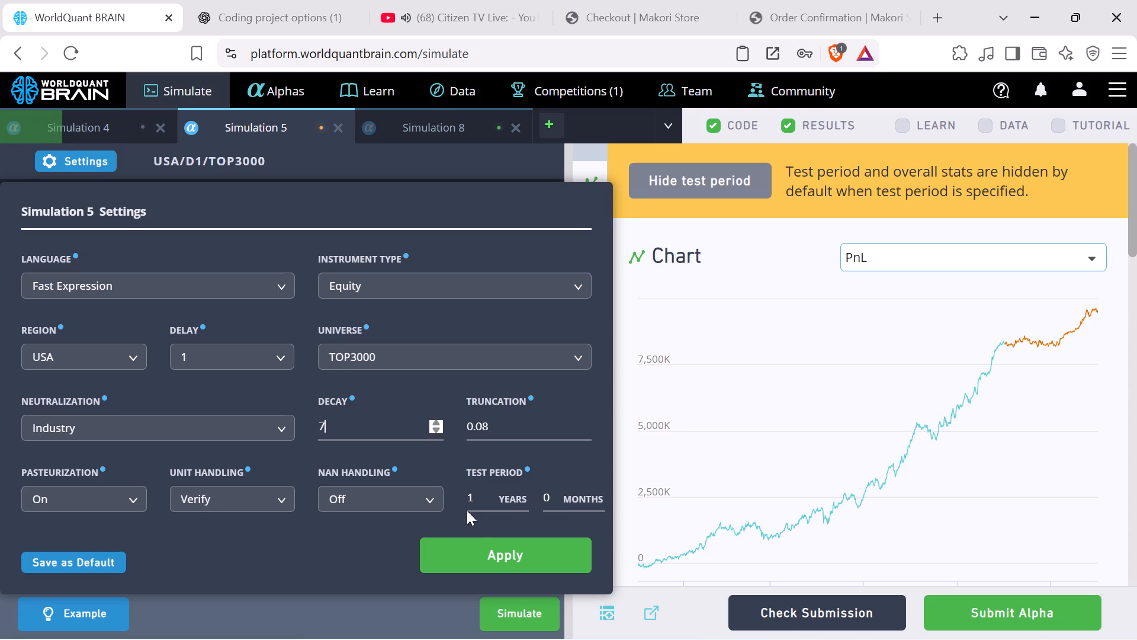
left_click(489, 564)
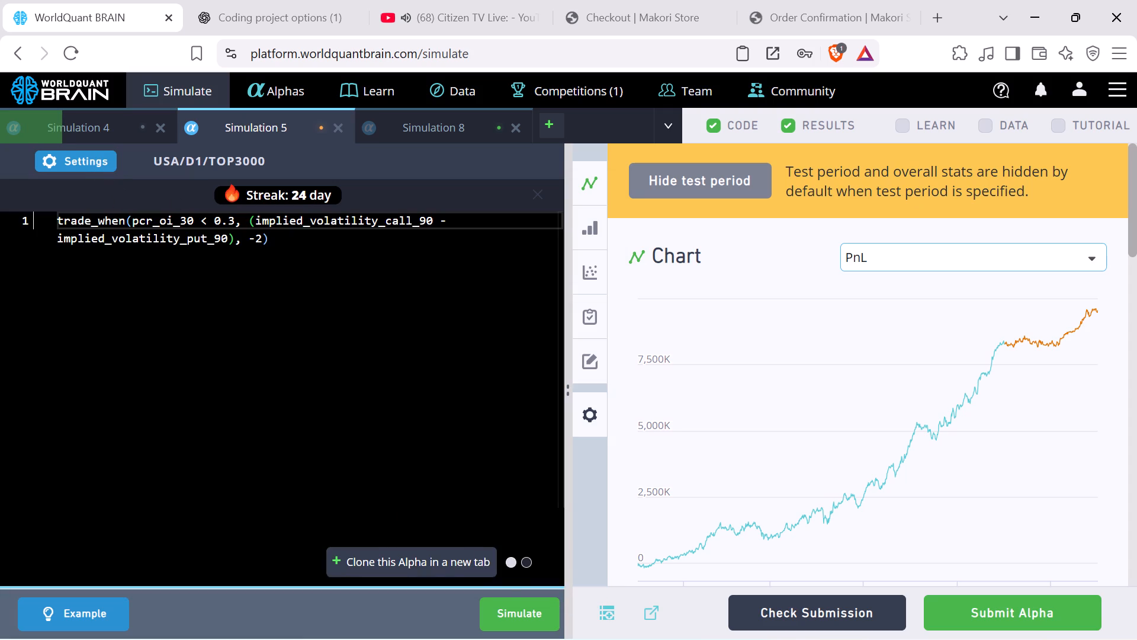
left_click(515, 603)
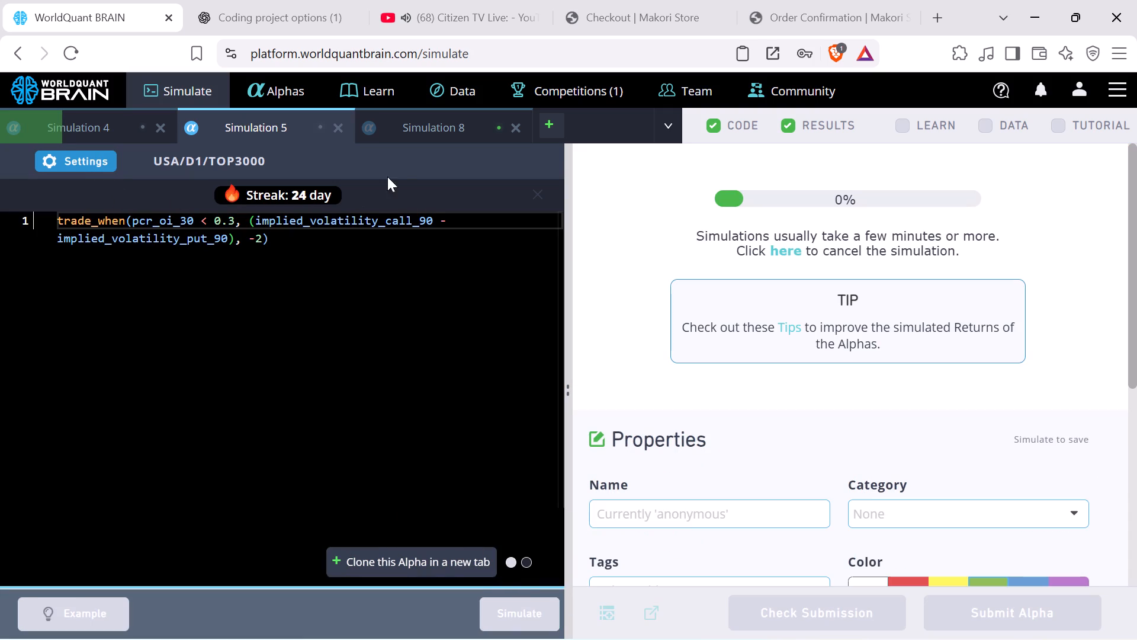
Set Simulation 8's decay to 9, apply the settings, and rerun the simulation.
left_click(417, 123)
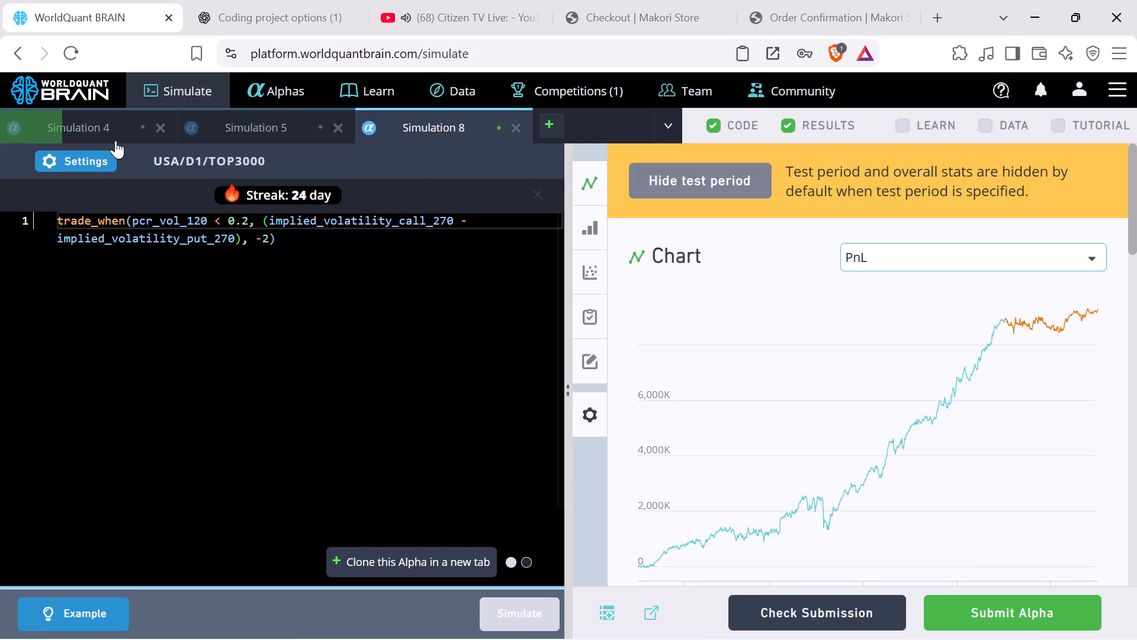
left_click(107, 156)
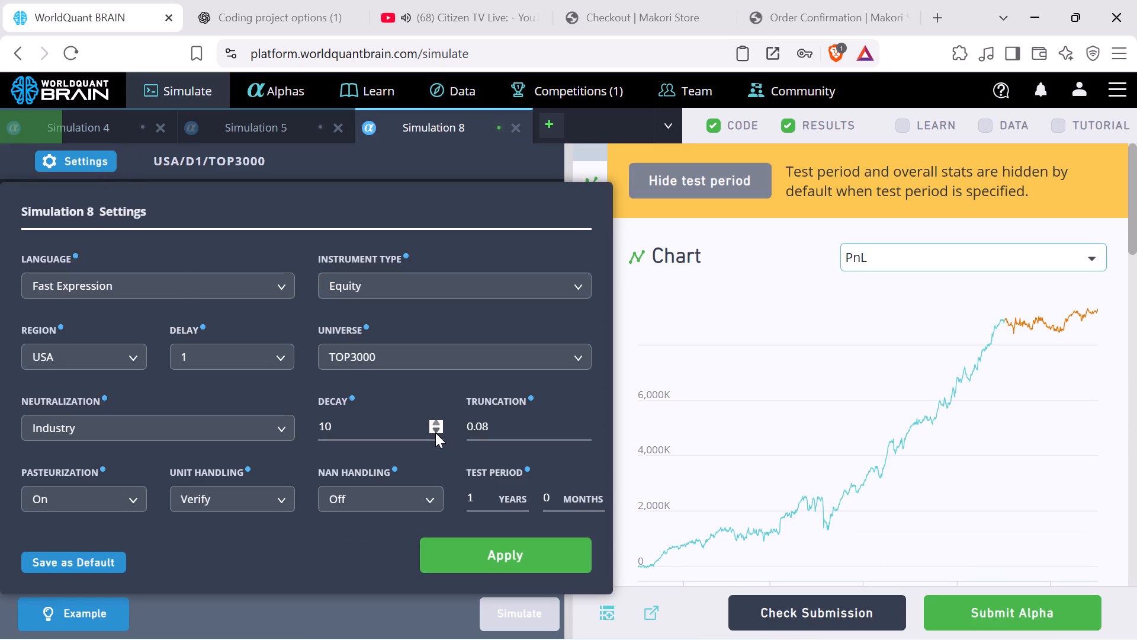
left_click(435, 431)
left_click(476, 546)
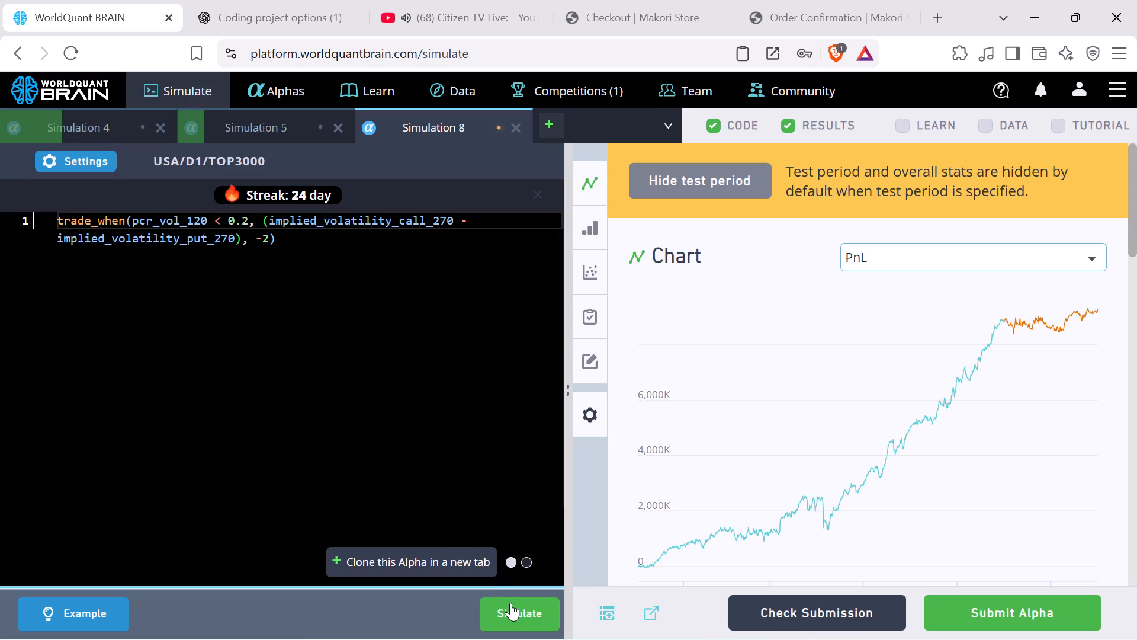
left_click(512, 612)
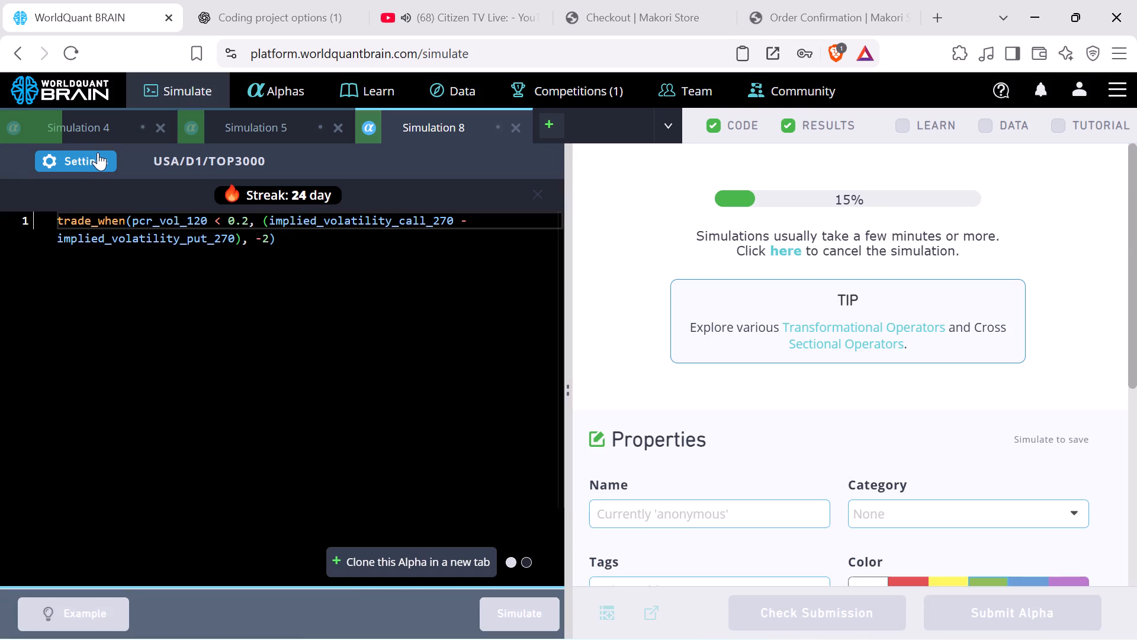
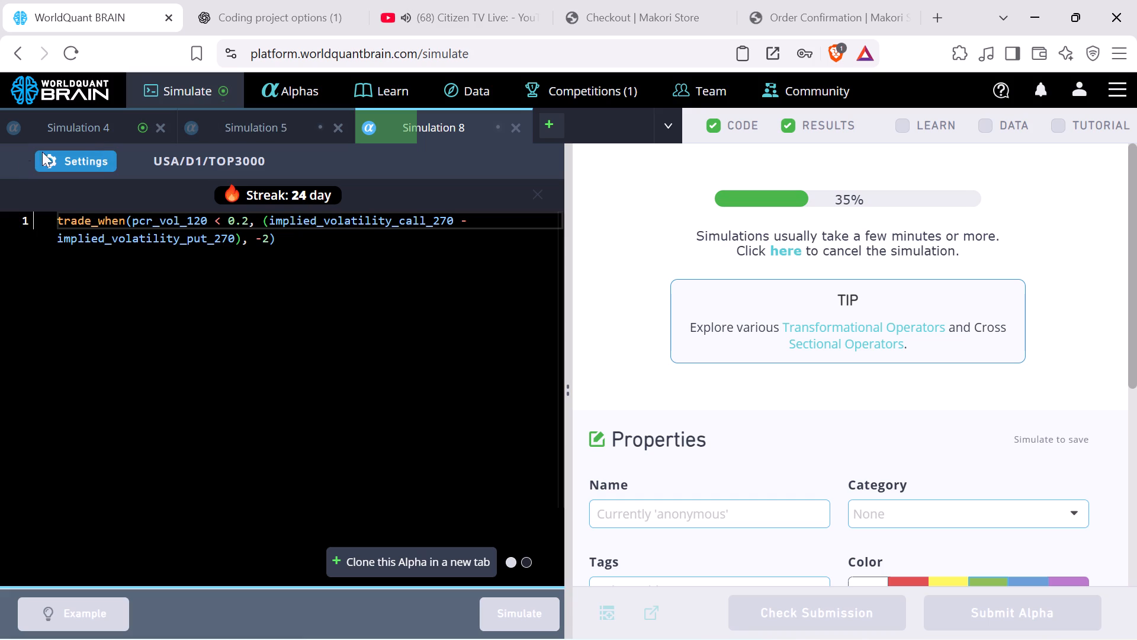
Reveal the test period results for Simulations 4, 5 and 8 and review their performance and IS testing status.
left_click(82, 128)
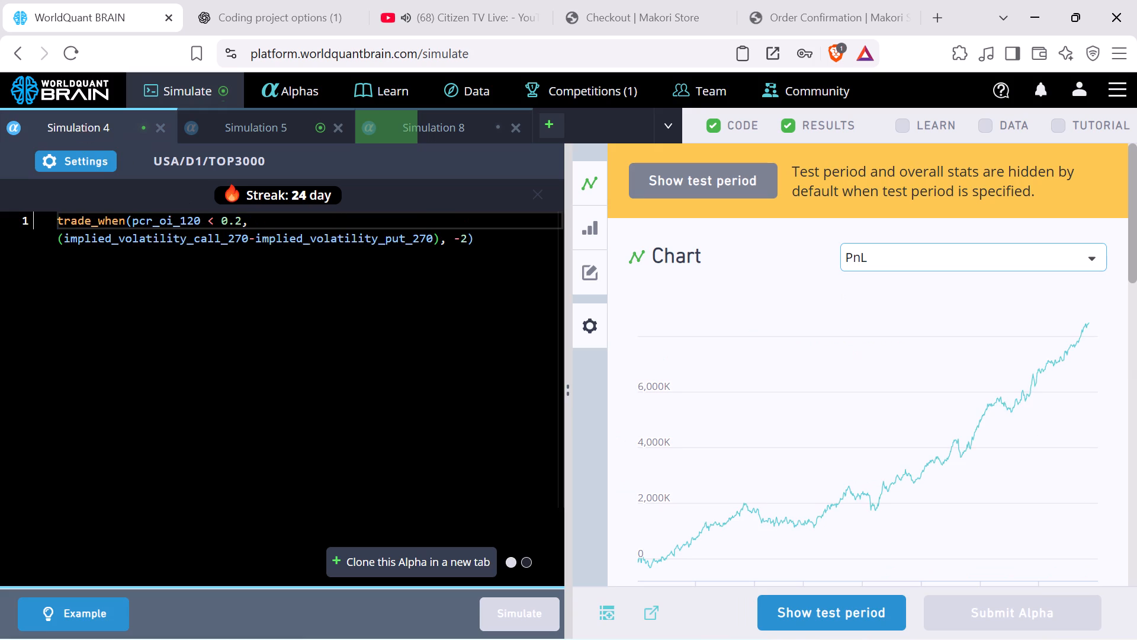
left_click(781, 613)
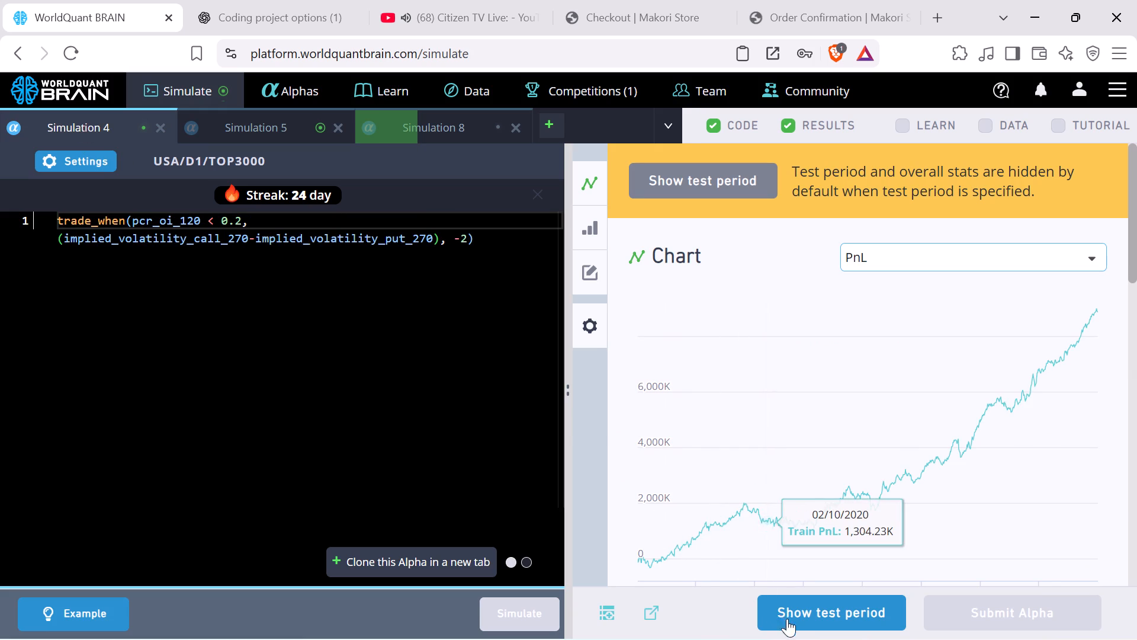
left_click(808, 620)
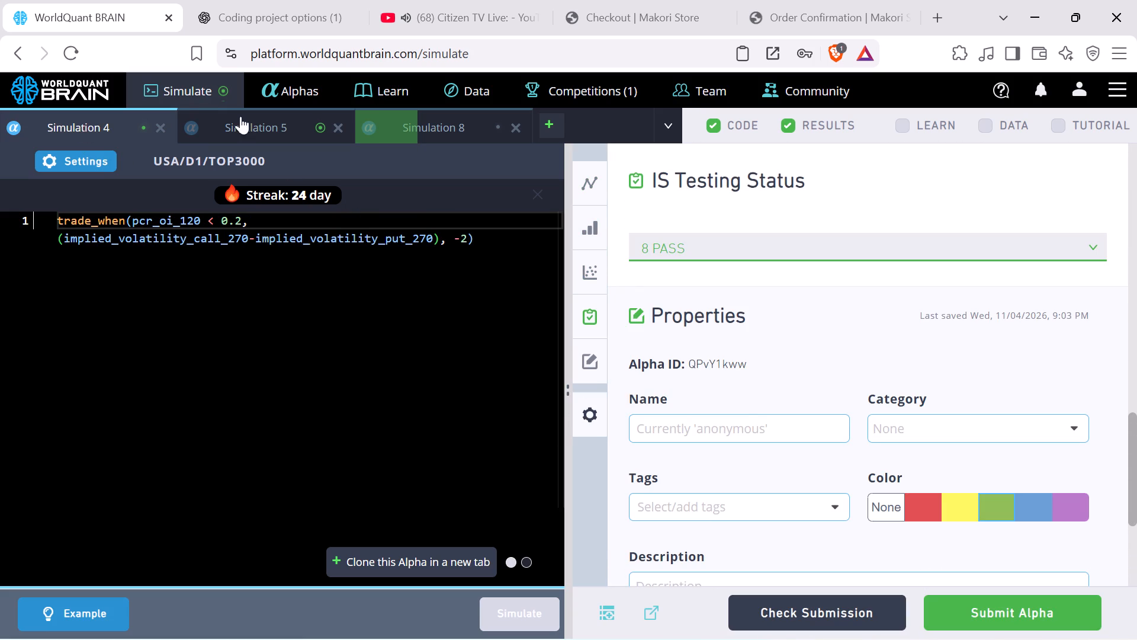
left_click(216, 124)
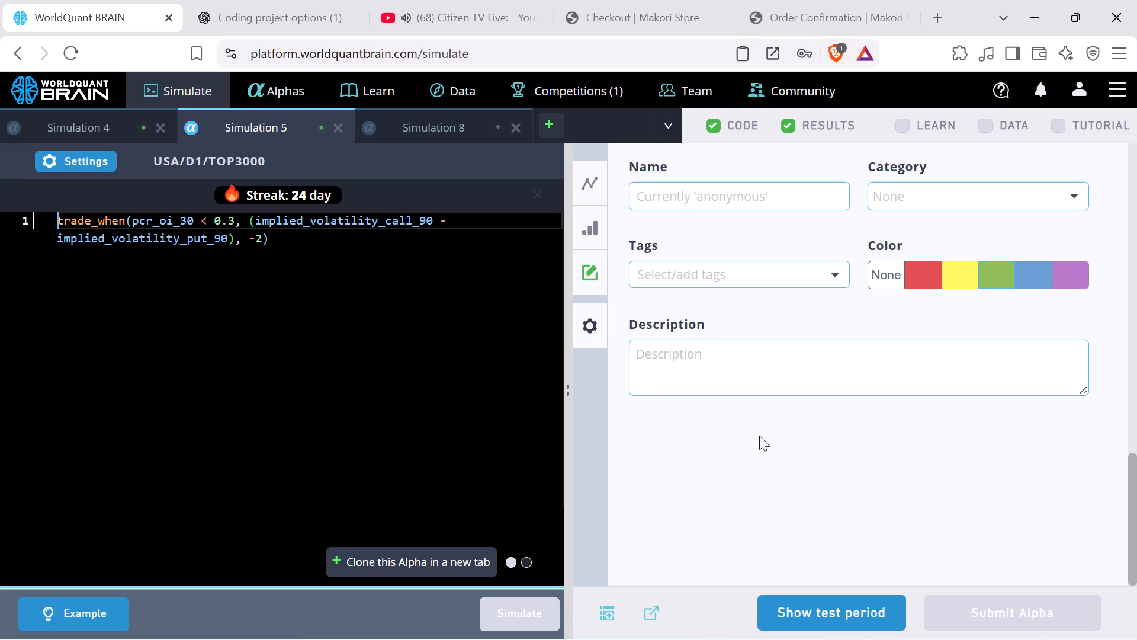
left_click(850, 603)
left_click(848, 611)
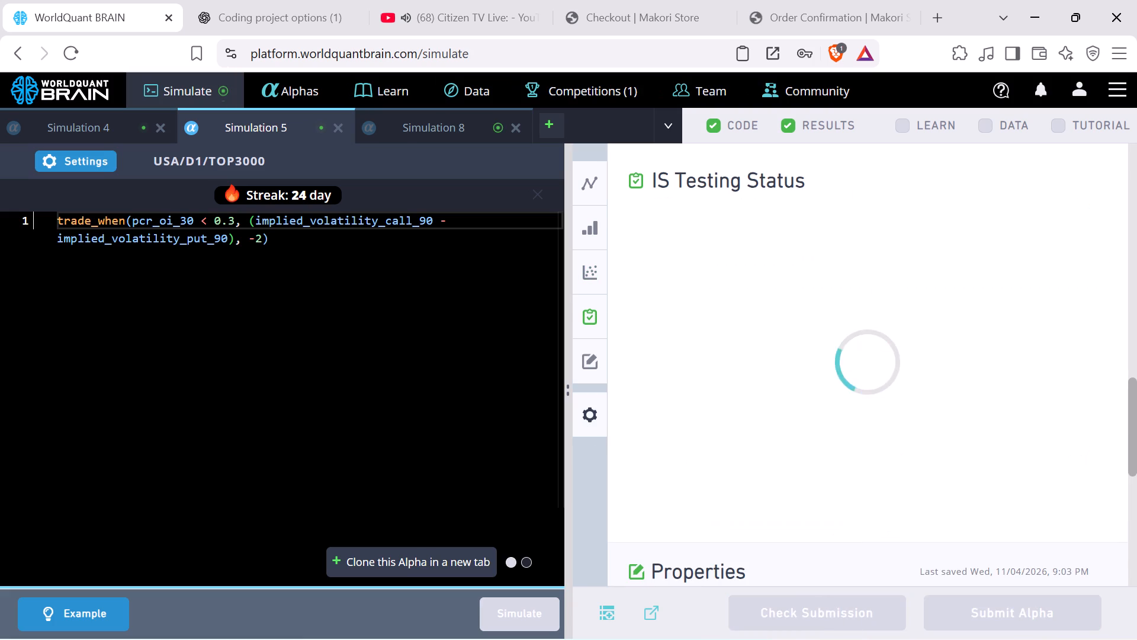
left_click(406, 117)
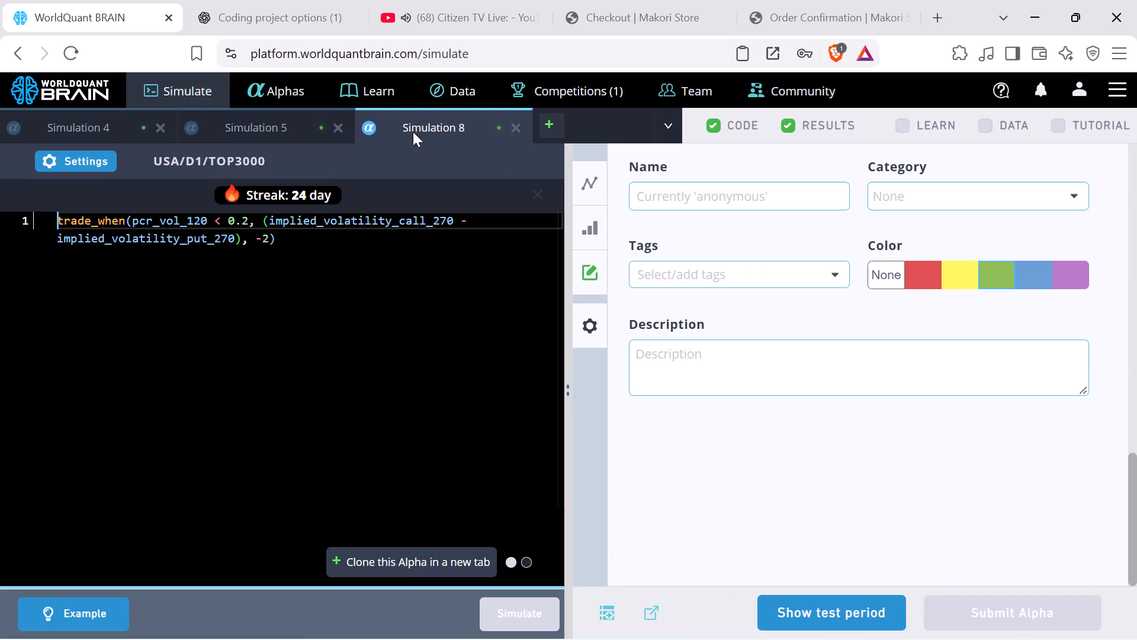
left_click(847, 613)
left_click(847, 613)
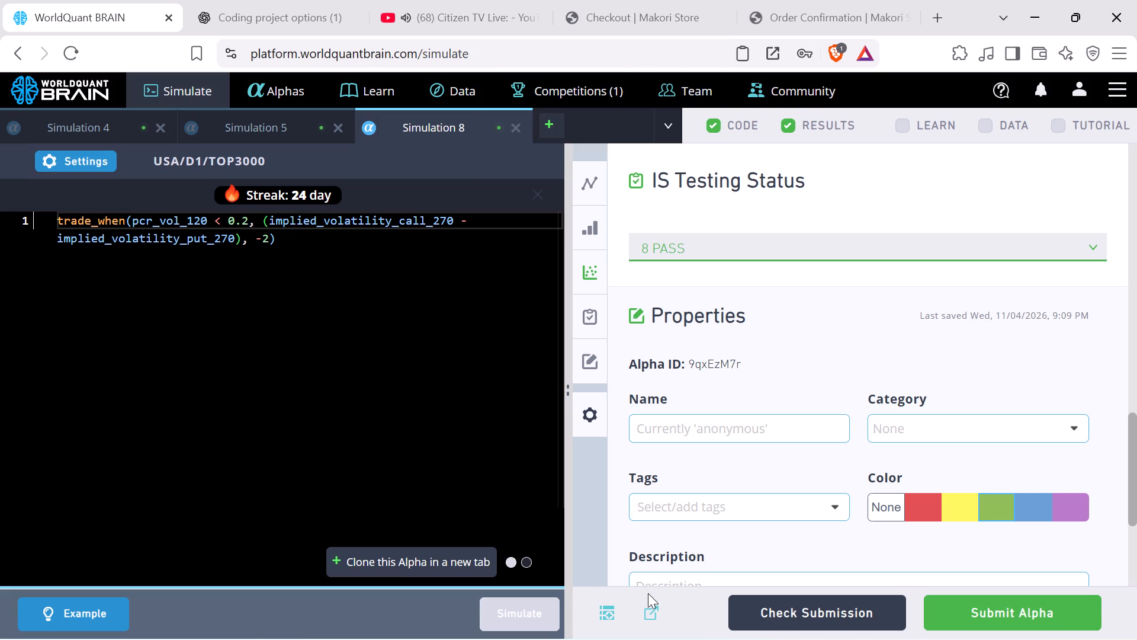
Set Simulation 4's decay to 0 and apply the settings.
left_click(105, 123)
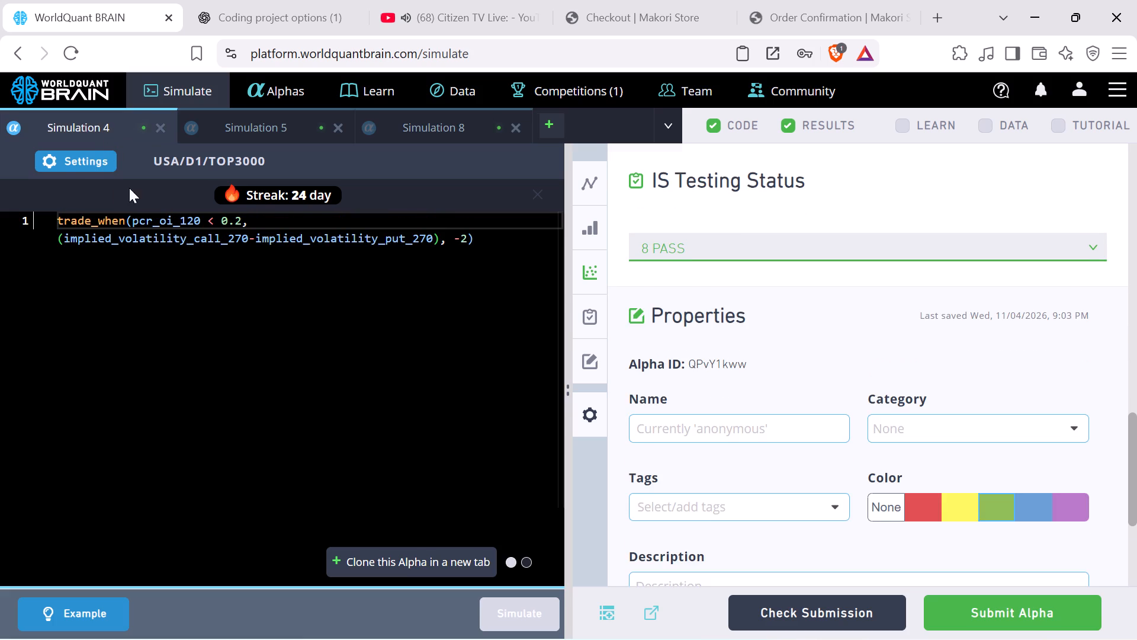
left_click(78, 156)
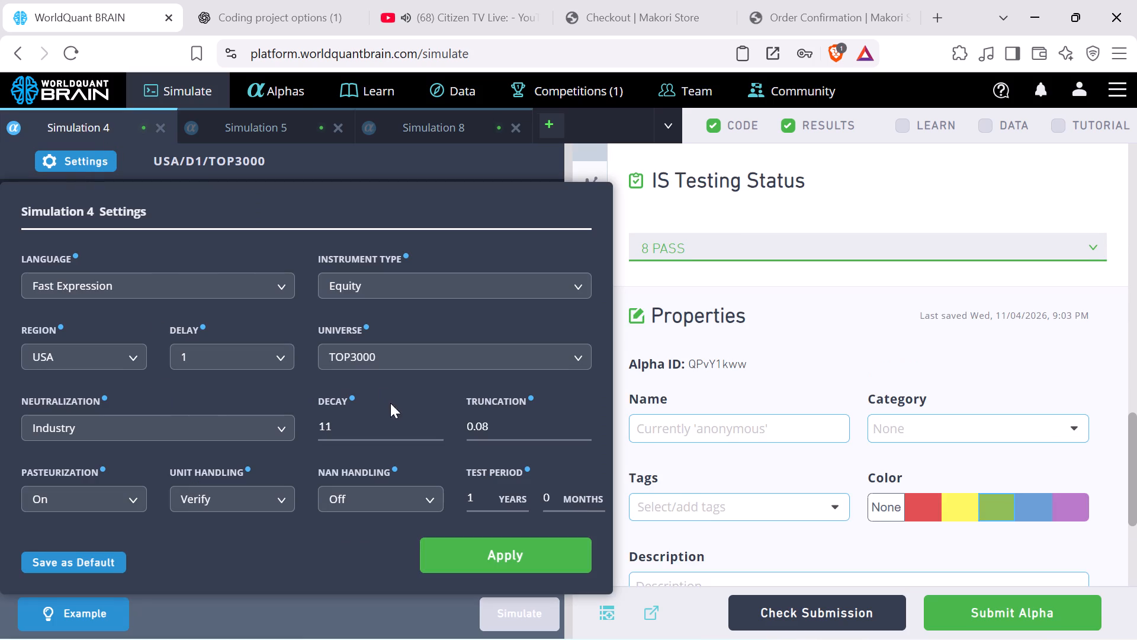
left_click(433, 423)
left_click(440, 428)
left_click(440, 428)
left_click(438, 431)
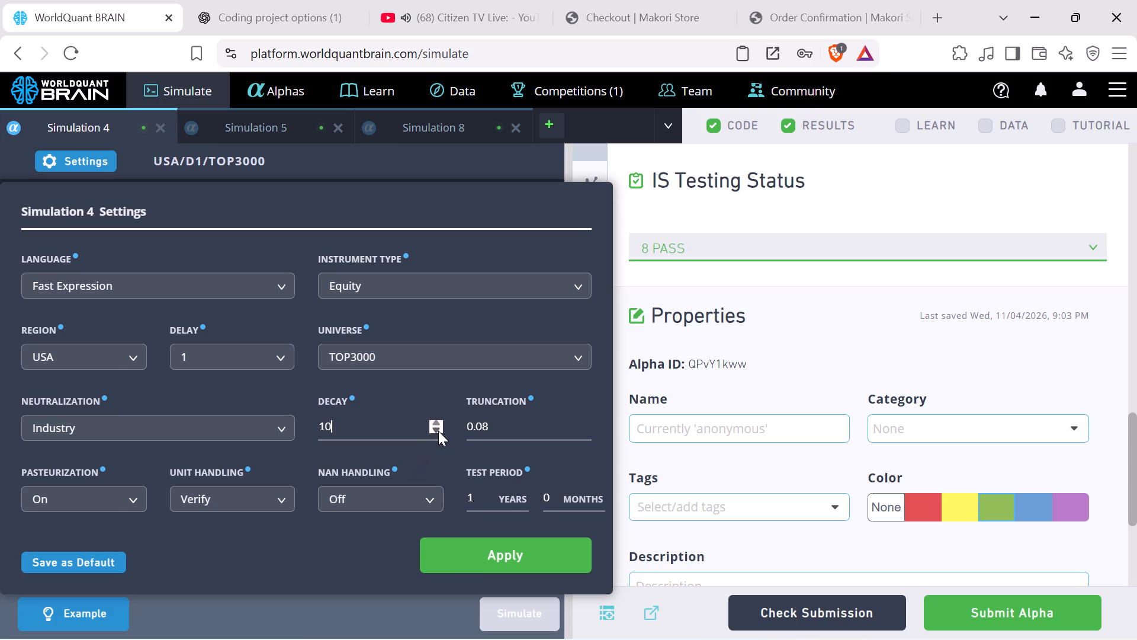
left_click(477, 551)
Review the settings of Simulations 5 and 4, and rerun Simulation 4 with its applied settings.
left_click(231, 123)
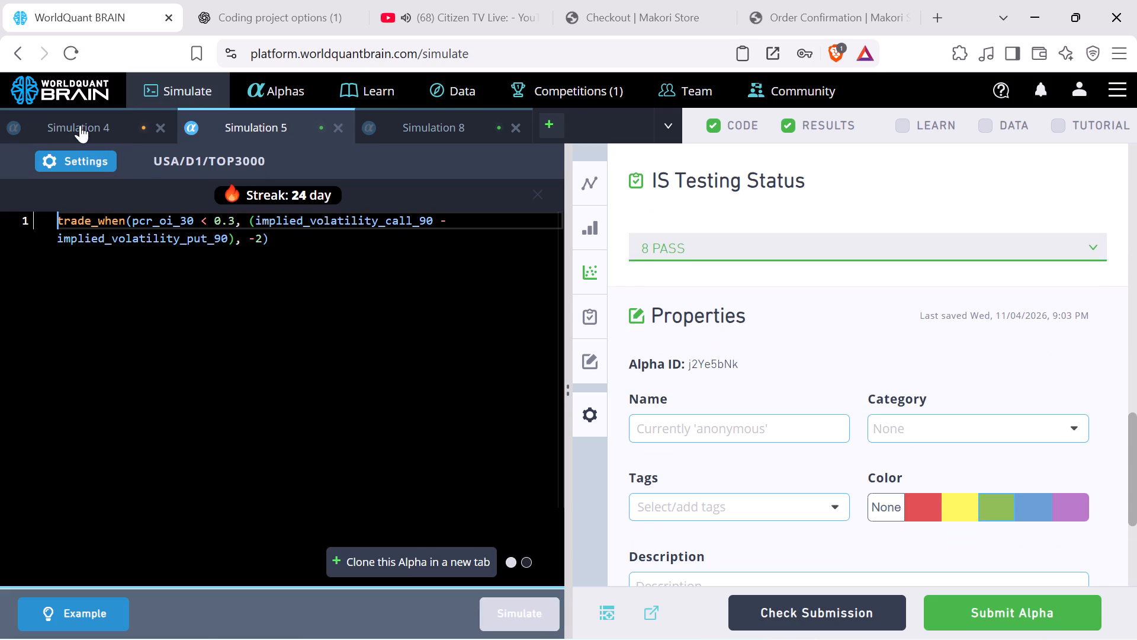
left_click(96, 161)
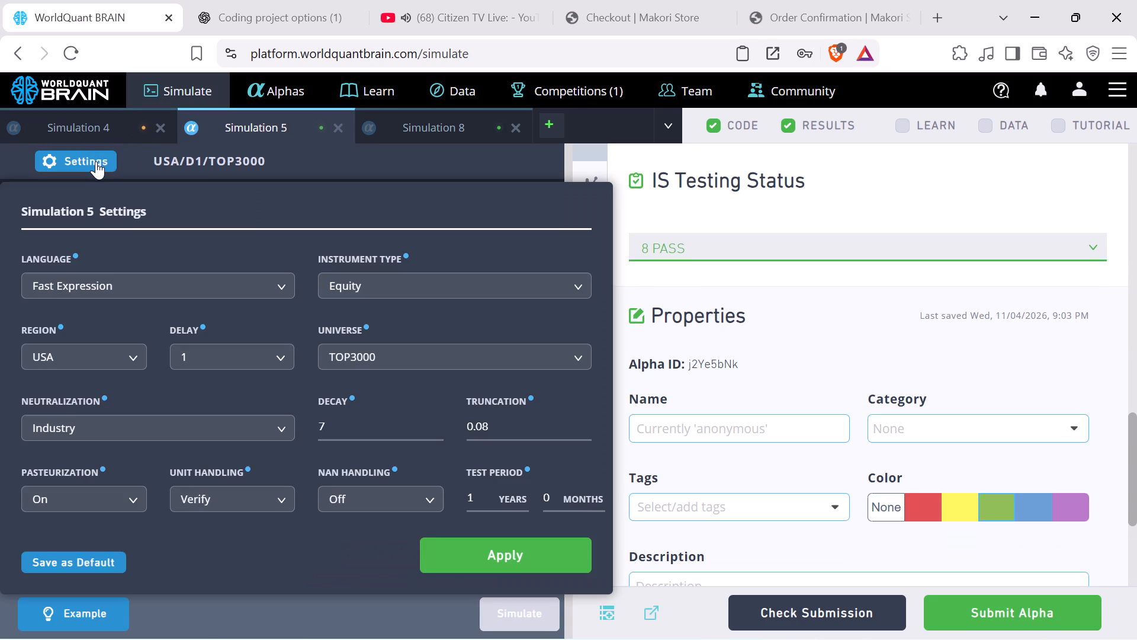
left_click(105, 129)
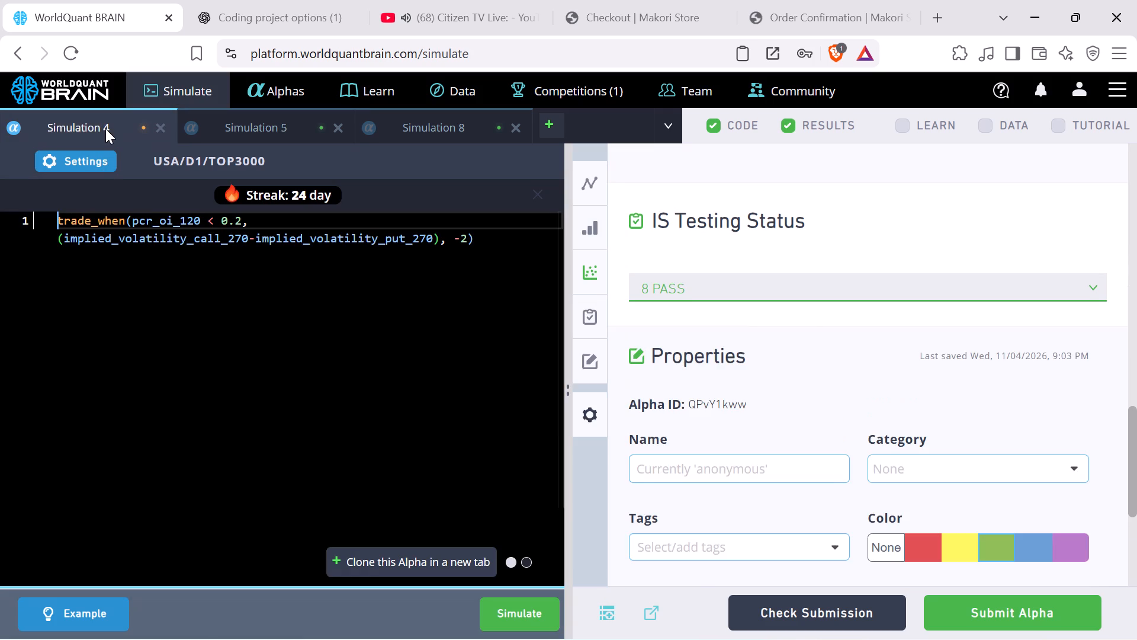
left_click(105, 161)
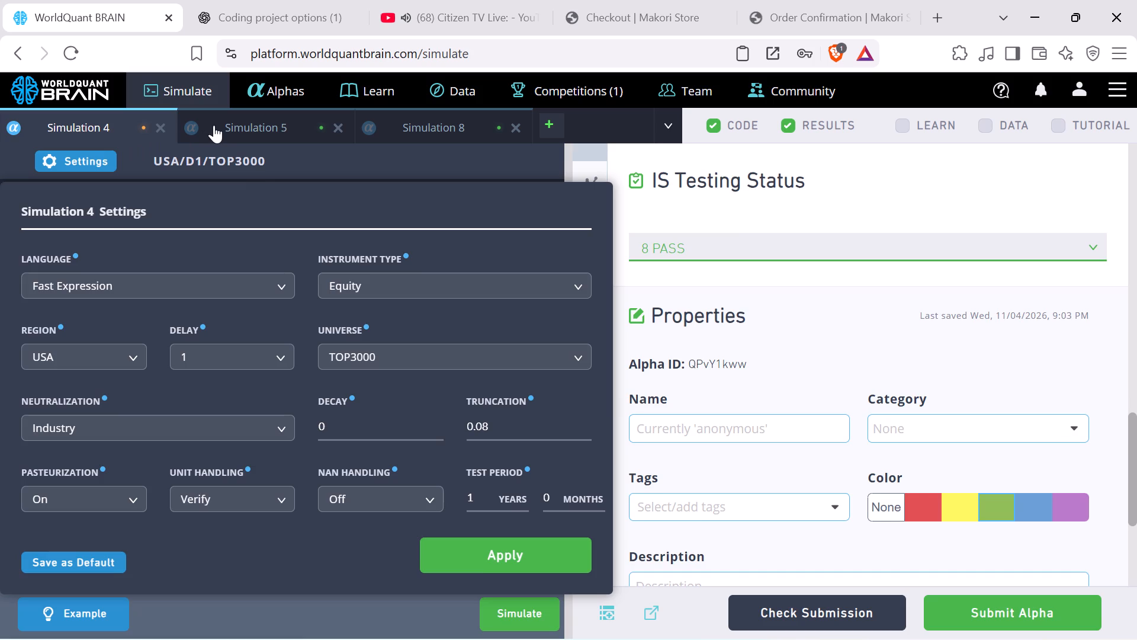
left_click(217, 125)
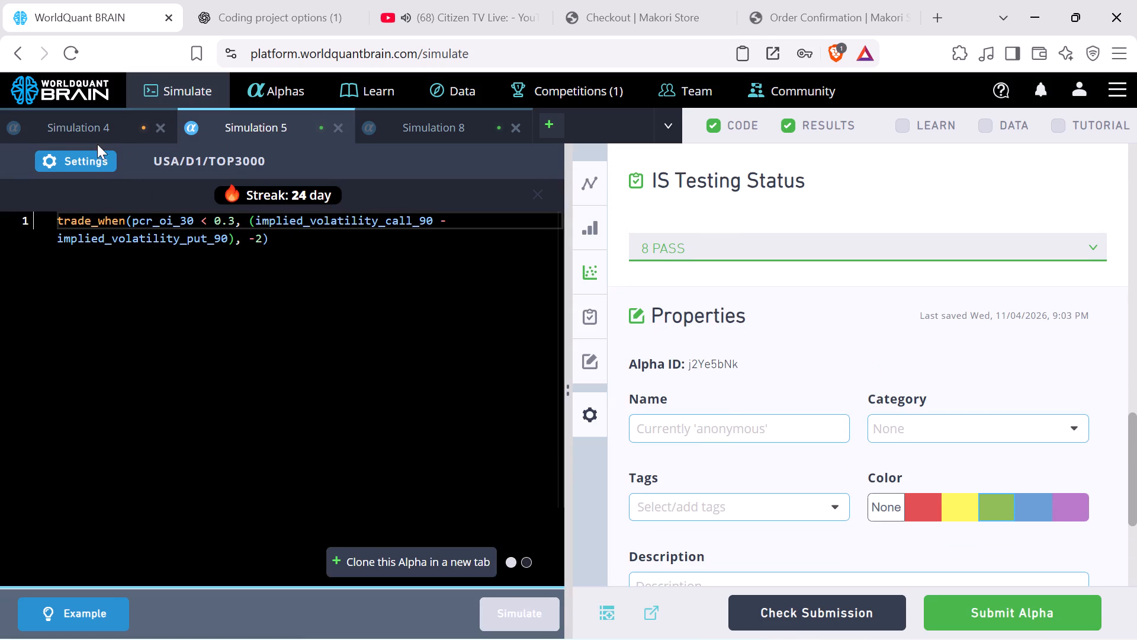
left_click(81, 127)
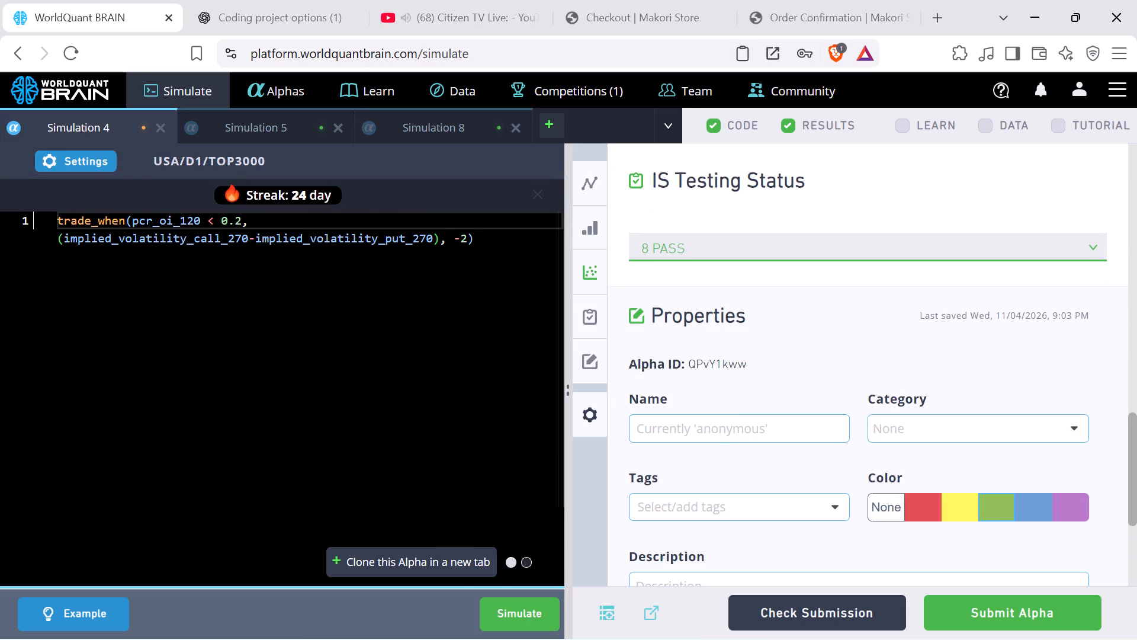
left_click(515, 615)
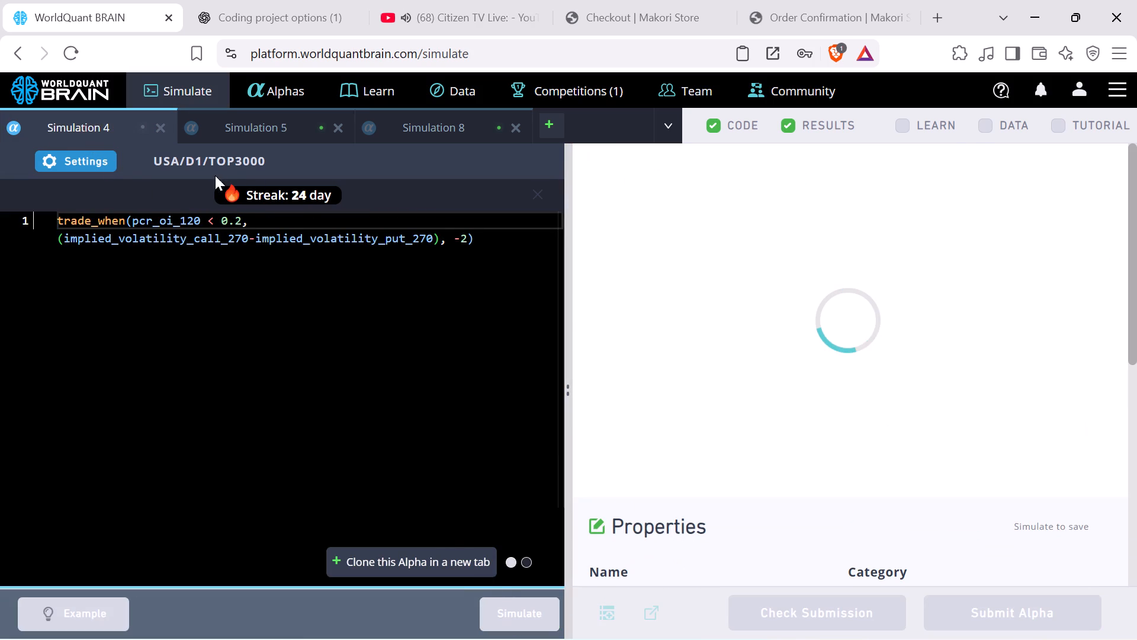
Set Simulation 5's decay to 0, apply the settings, and rerun the simulation.
left_click(248, 120)
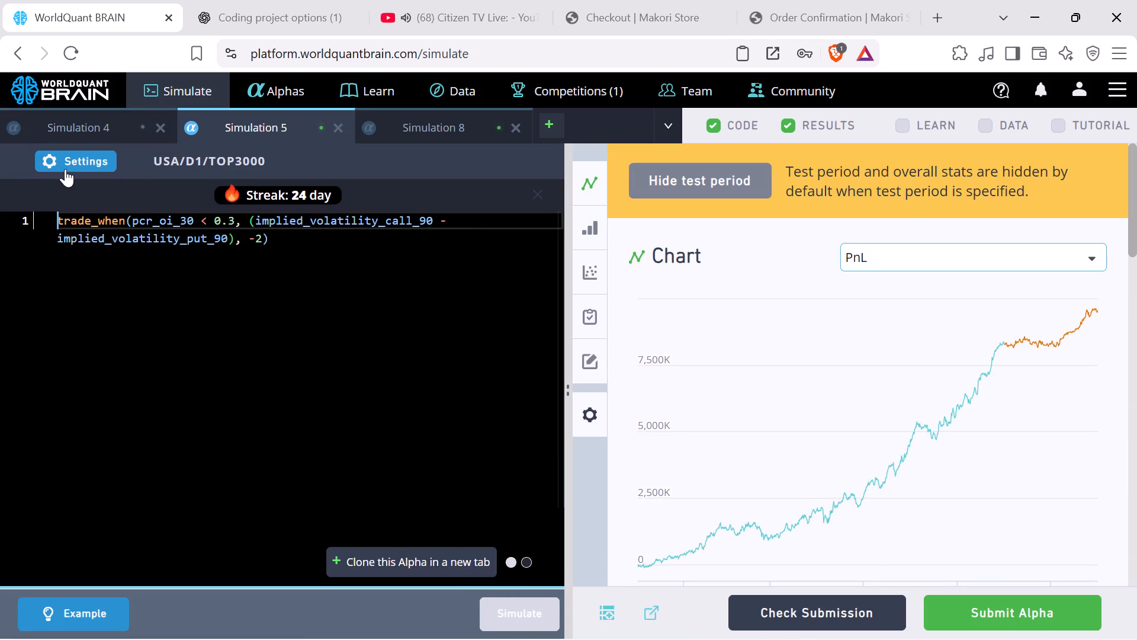
left_click(62, 159)
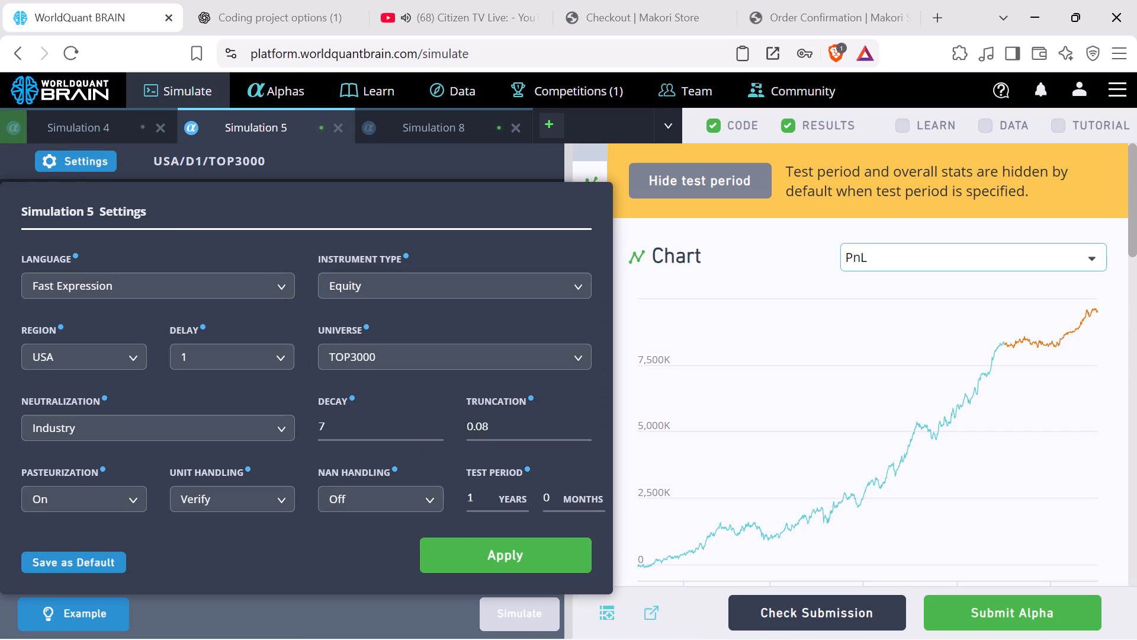
left_click(435, 437)
left_click(434, 431)
triple_click(434, 431)
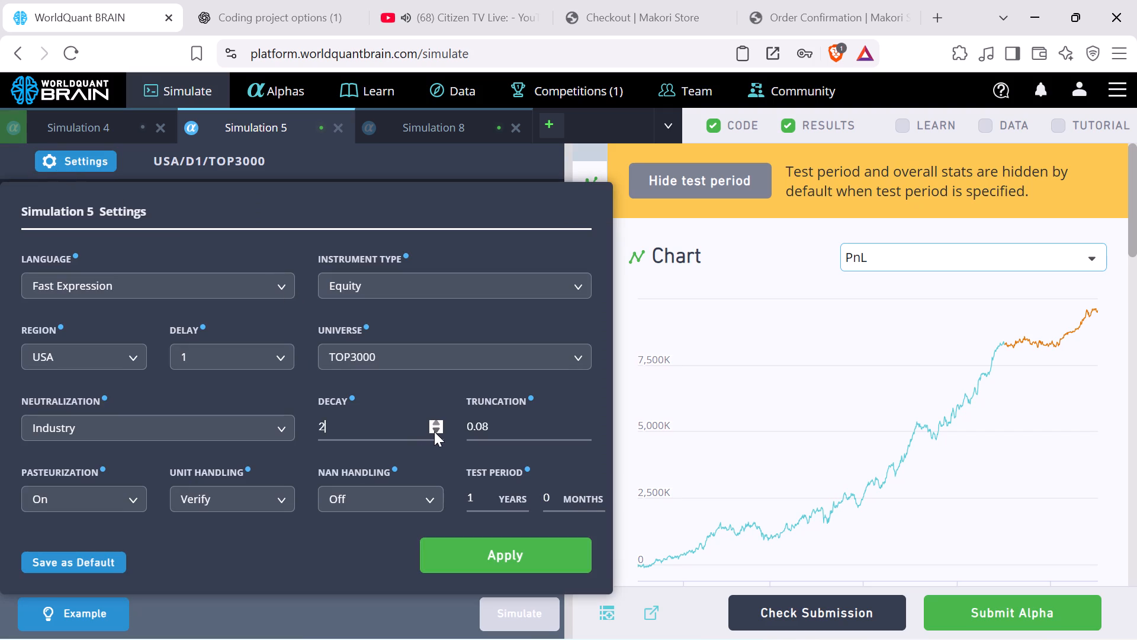
left_click(434, 431)
left_click(487, 562)
left_click(515, 609)
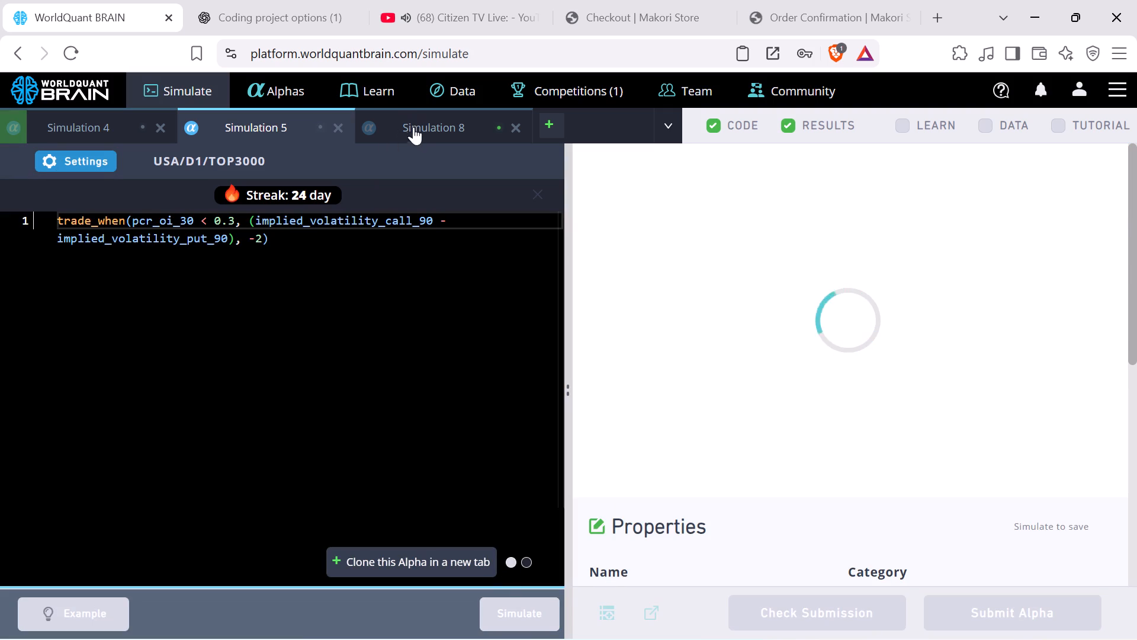
Set Simulation 8's decay to 0, apply the settings, and rerun the simulation.
left_click(415, 129)
left_click(425, 124)
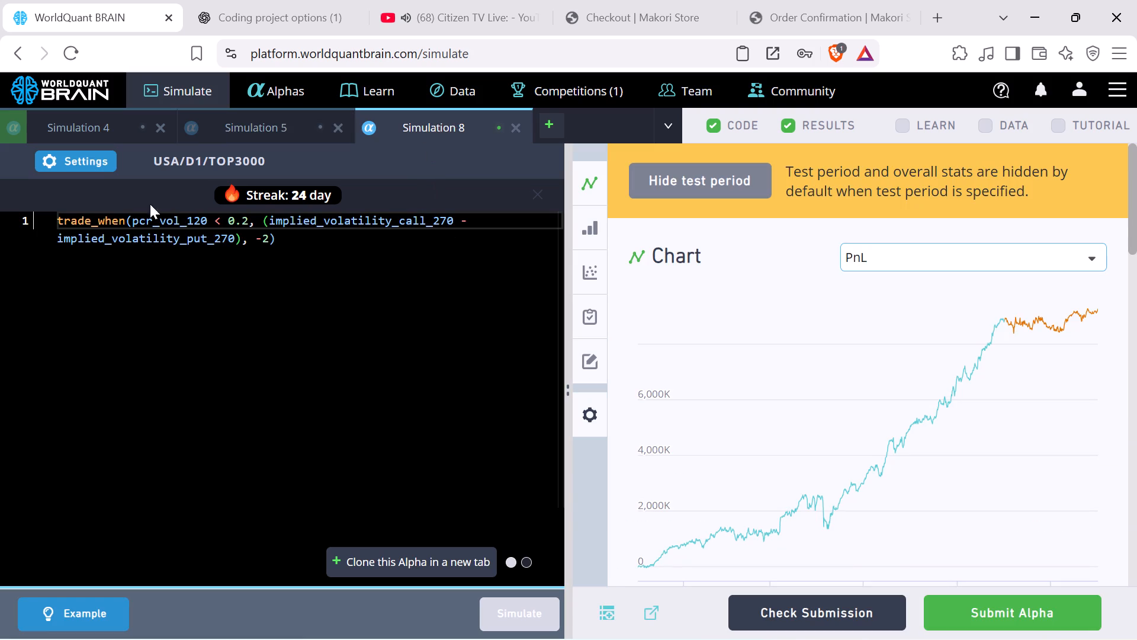
left_click(97, 164)
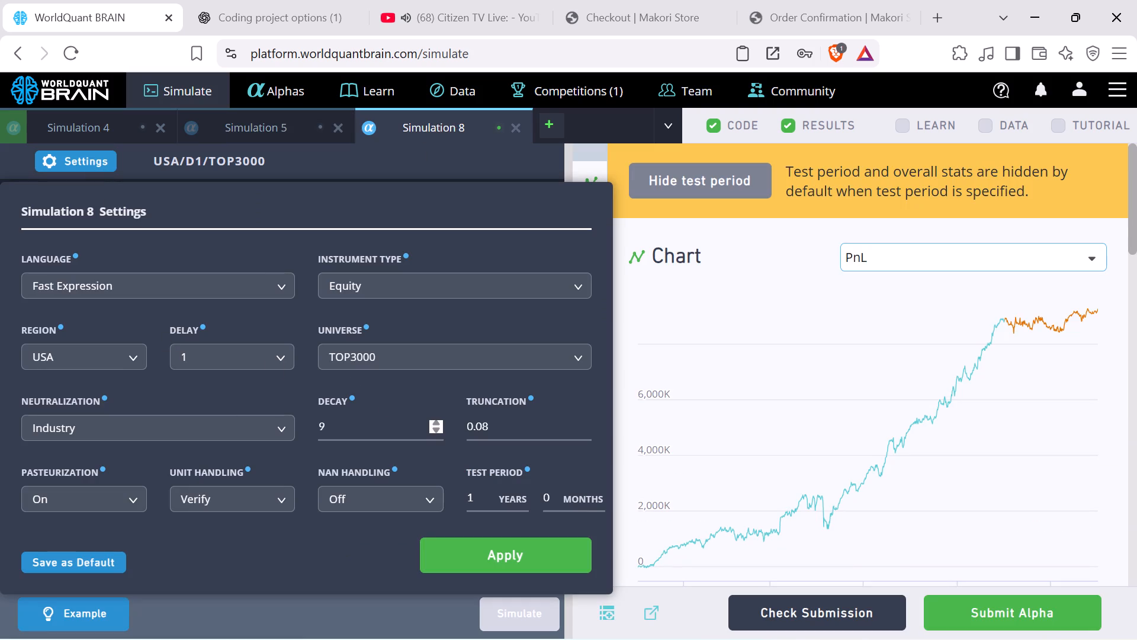
triple_click(436, 430)
left_click(436, 430)
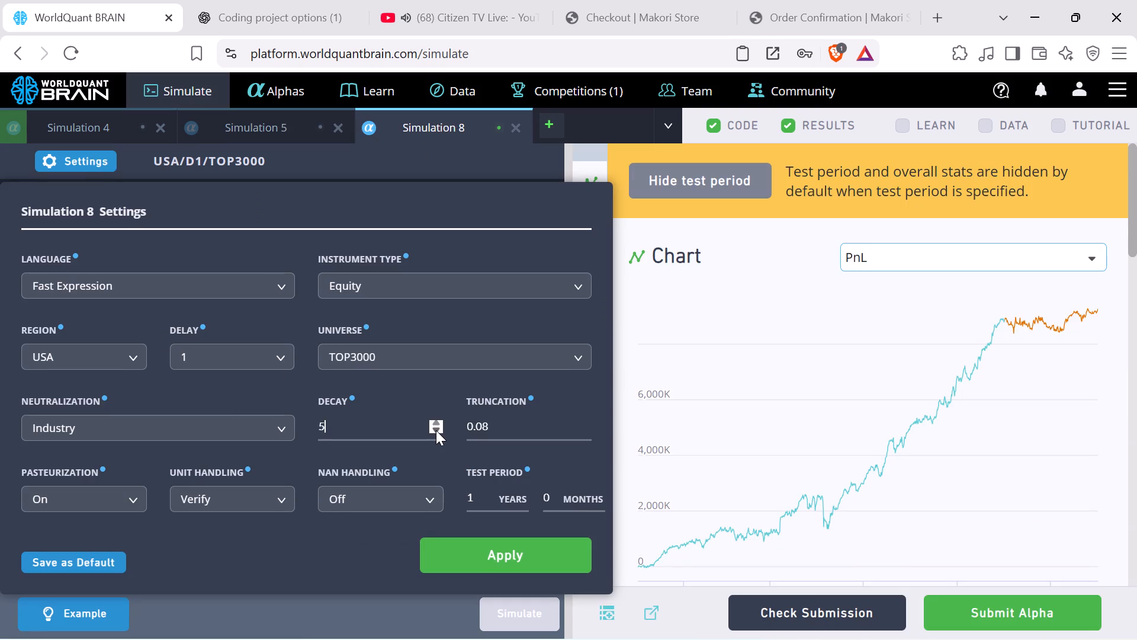
triple_click(436, 430)
left_click(436, 430)
left_click(436, 430)
left_click(506, 560)
left_click(517, 604)
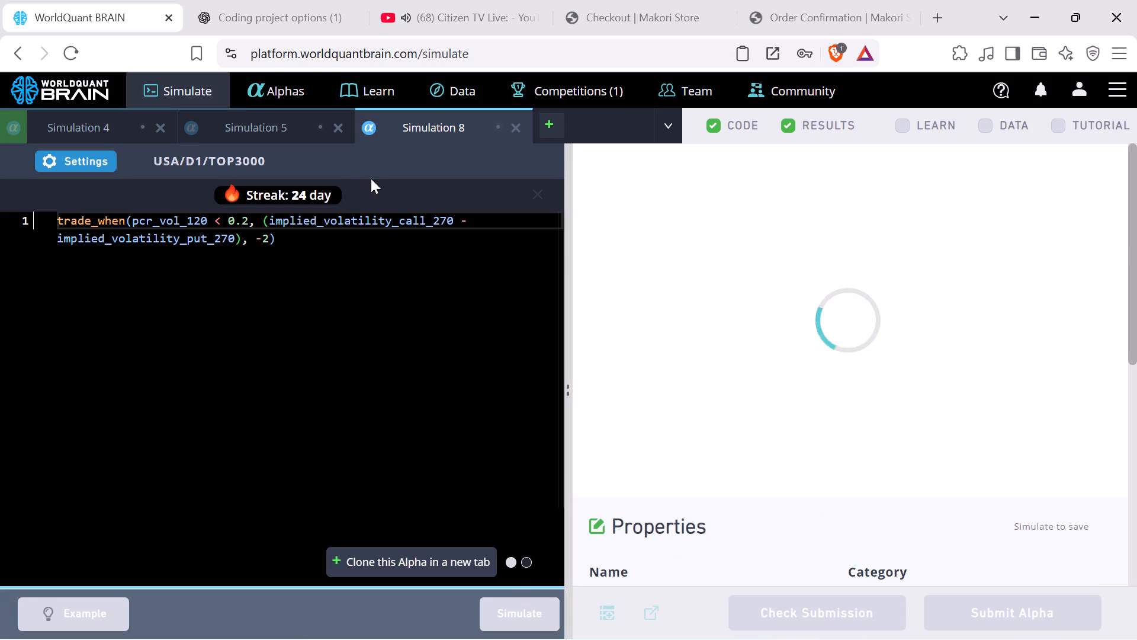
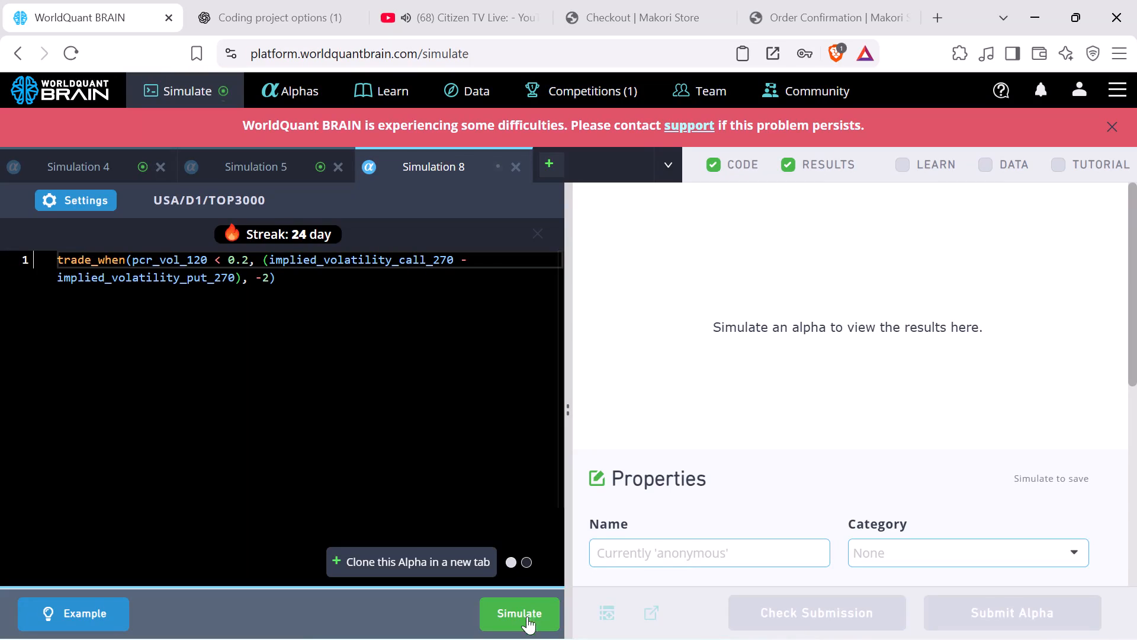
Run Simulation 8 with its applied settings.
left_click(532, 625)
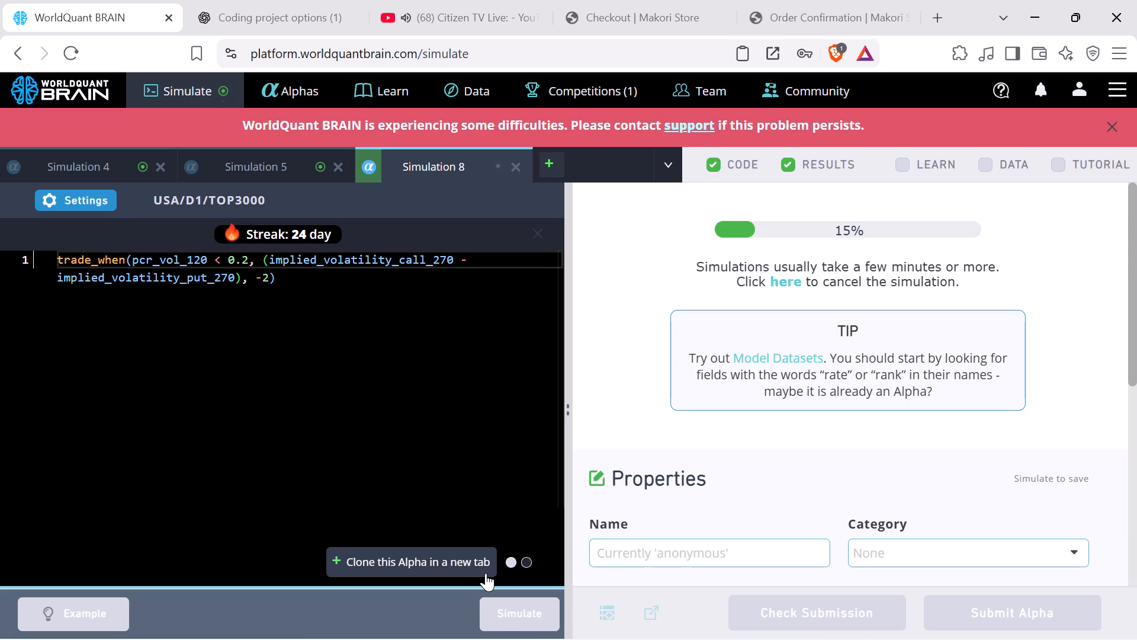
Reveal Simulation 4's test-period results and check the alpha's submission eligibility.
left_click(107, 156)
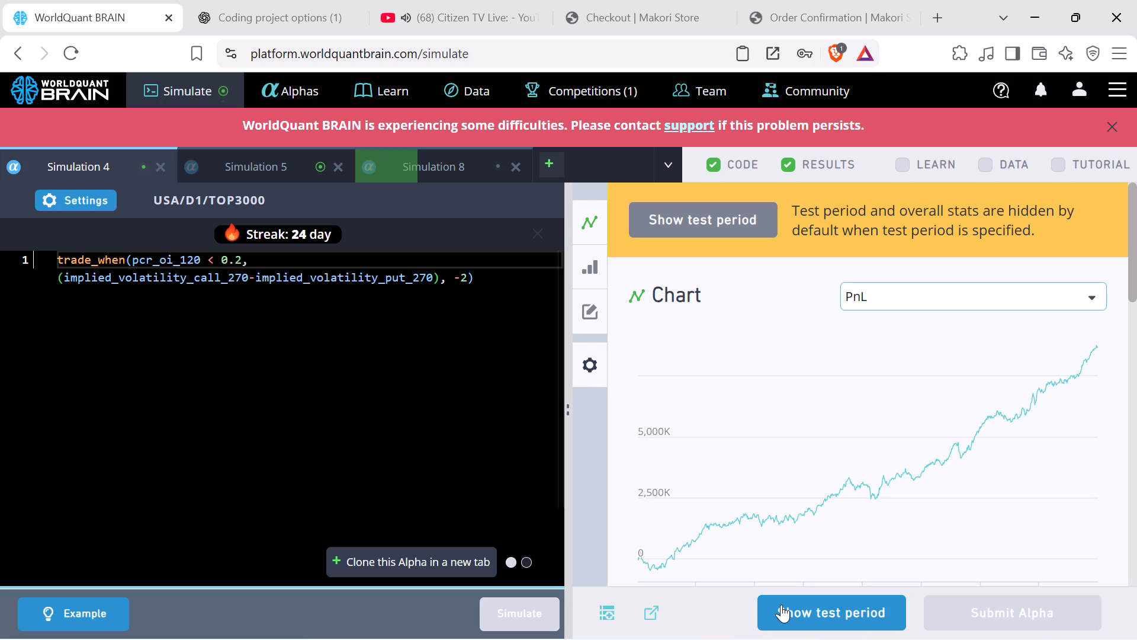
scroll(781, 604, "up", 1)
left_click(886, 609)
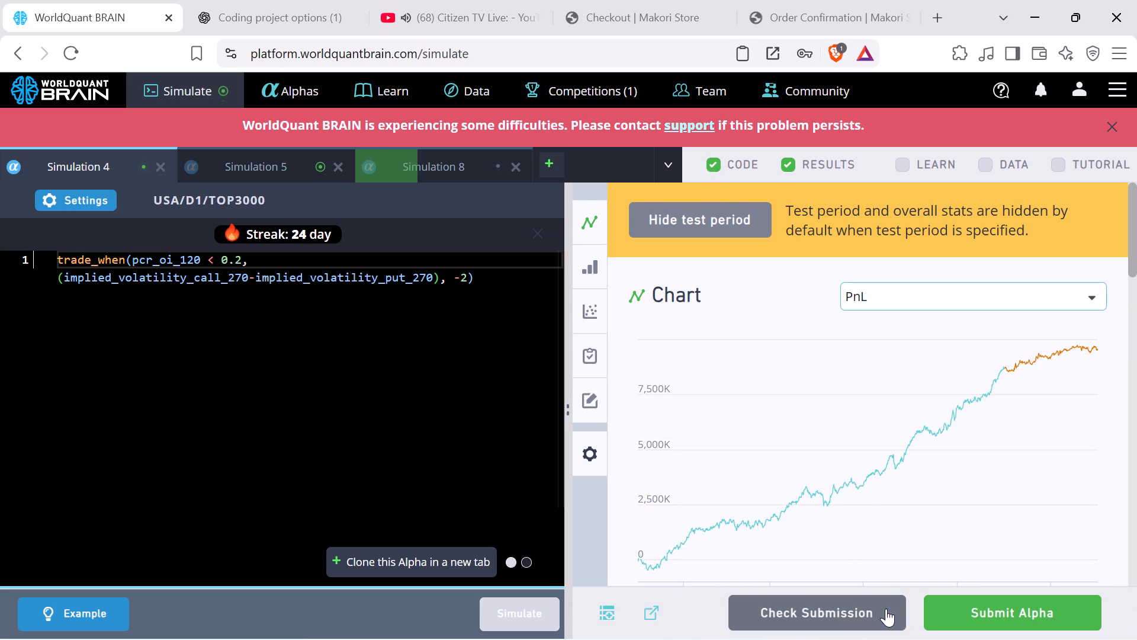
left_click(831, 616)
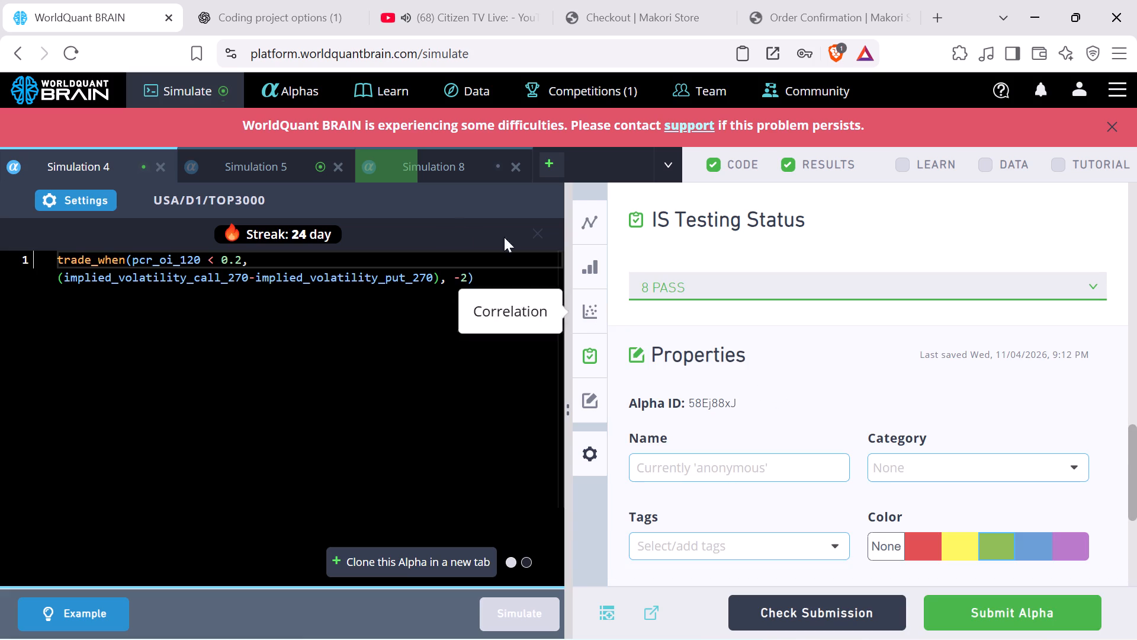
Reveal Simulation 5's test-period results and check the alpha's submission eligibility.
left_click(236, 158)
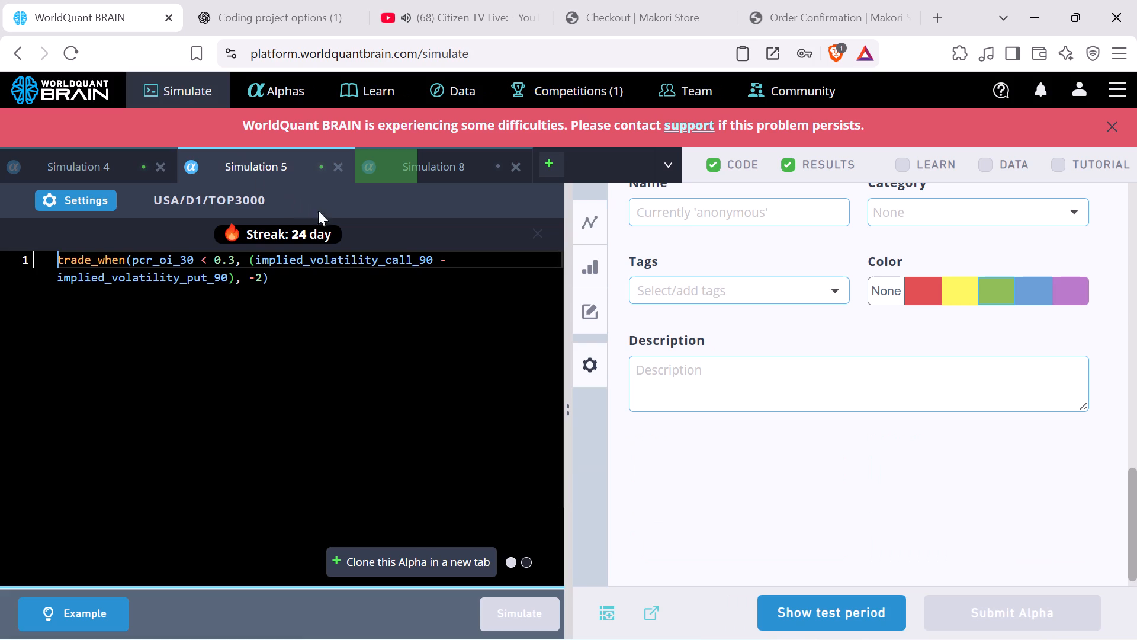
left_click(834, 613)
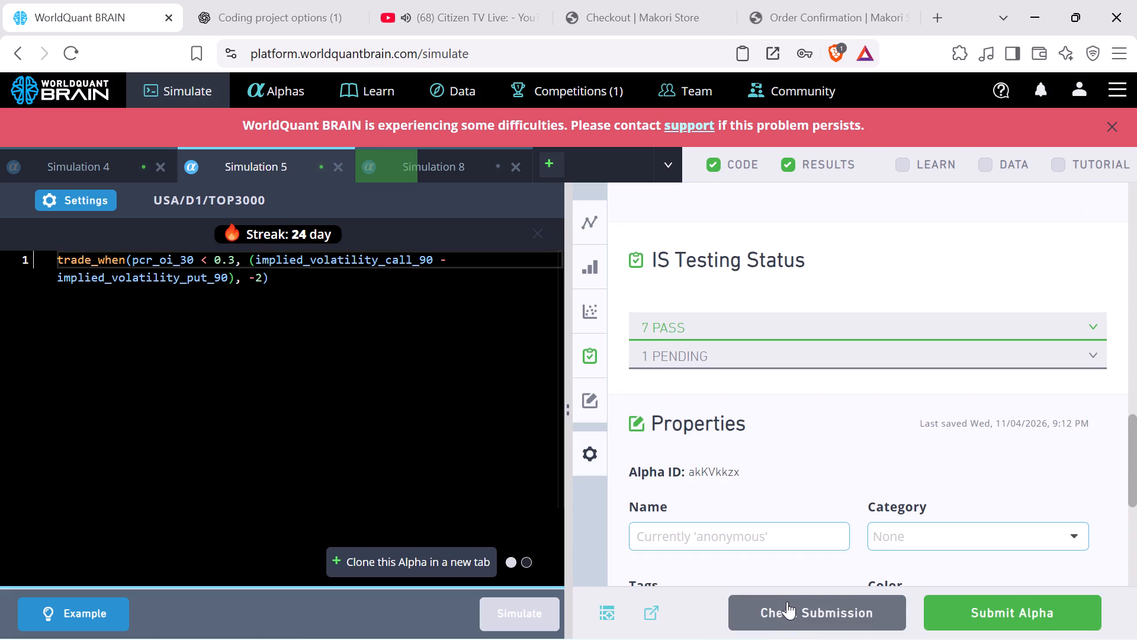
left_click(797, 604)
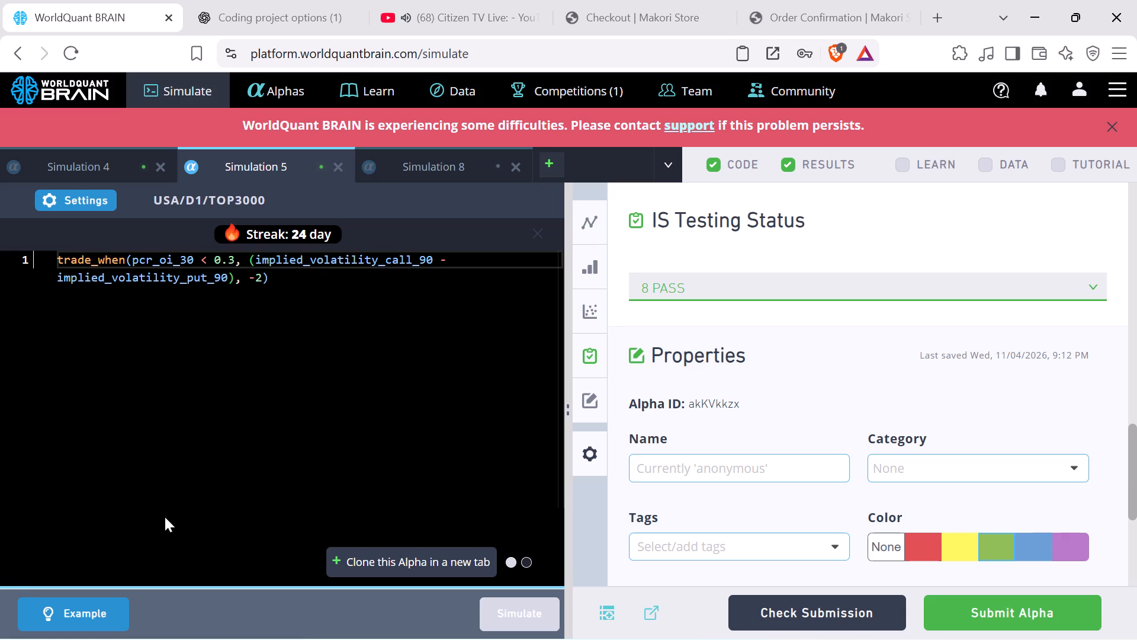
Reveal Simulation 8's test-period results and check the alpha's submission eligibility.
left_click(463, 161)
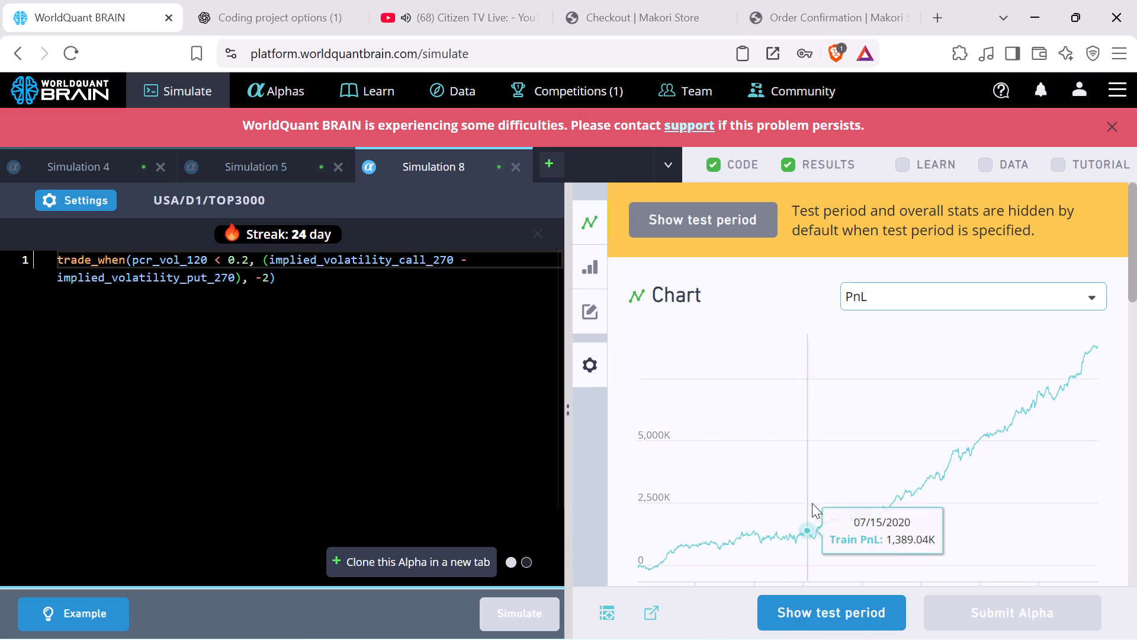
left_click(837, 617)
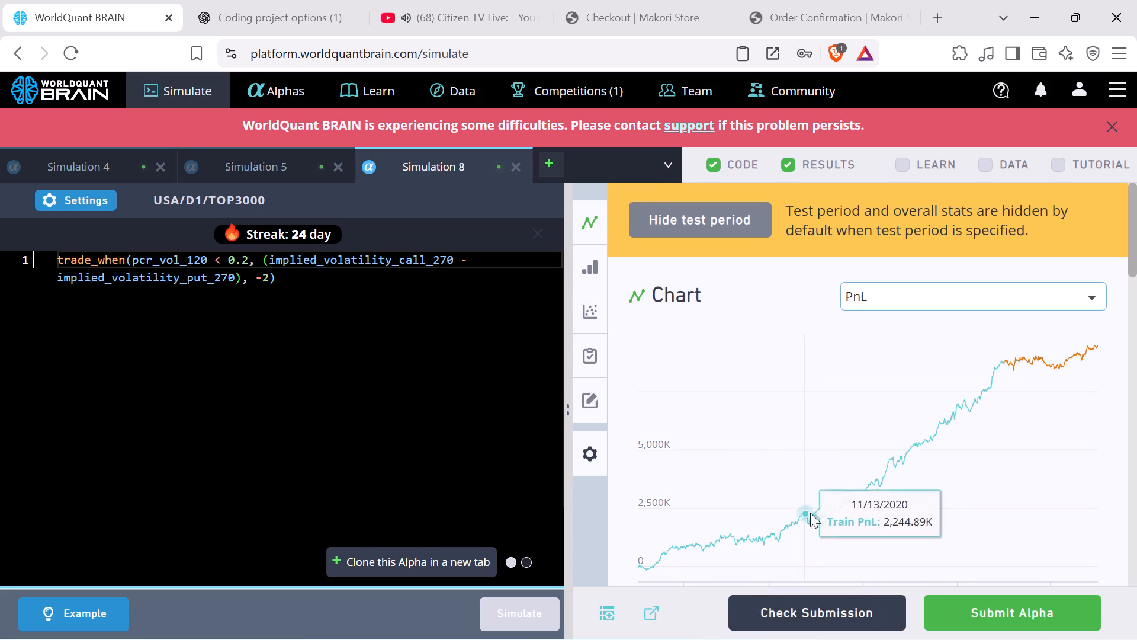
left_click(835, 607)
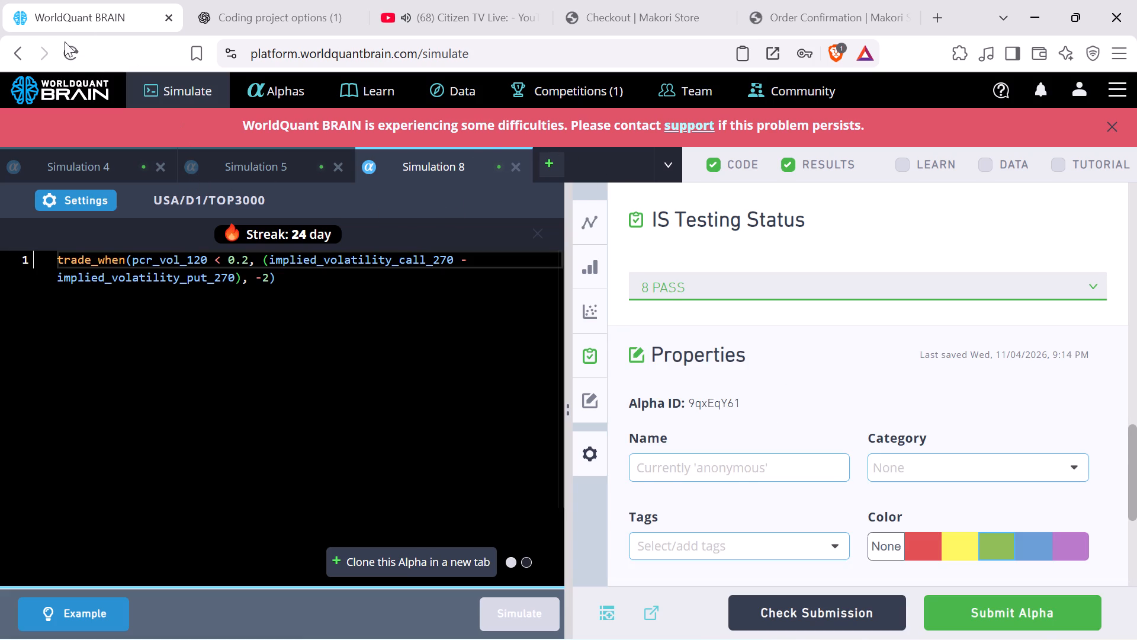
Reload the simulation page and accept the reload confirmation.
left_click(73, 55)
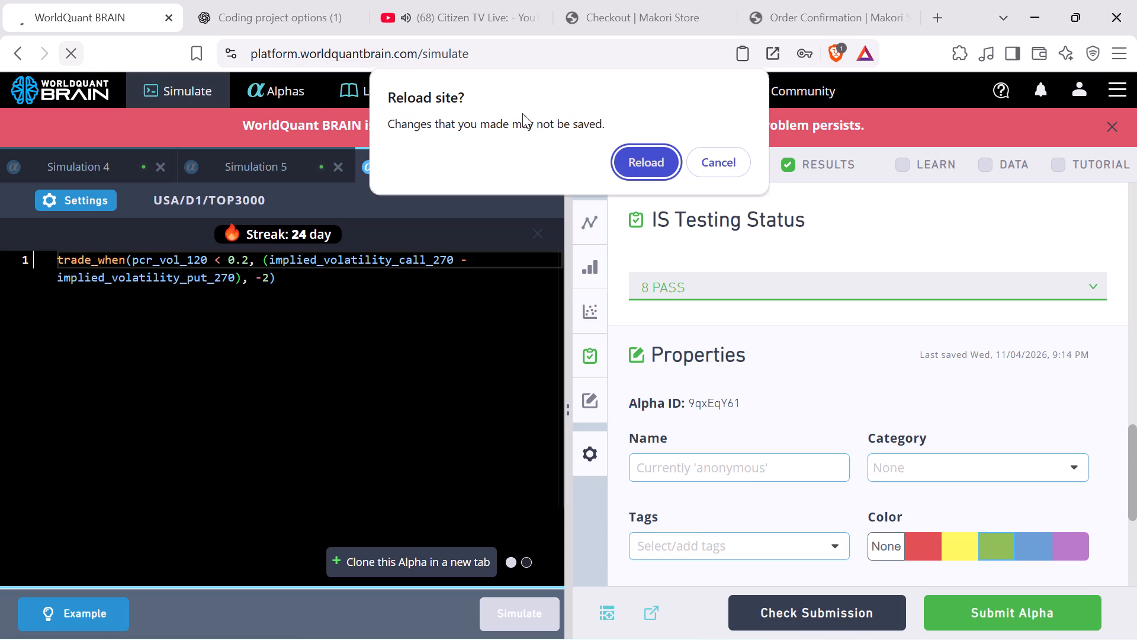
left_click(654, 162)
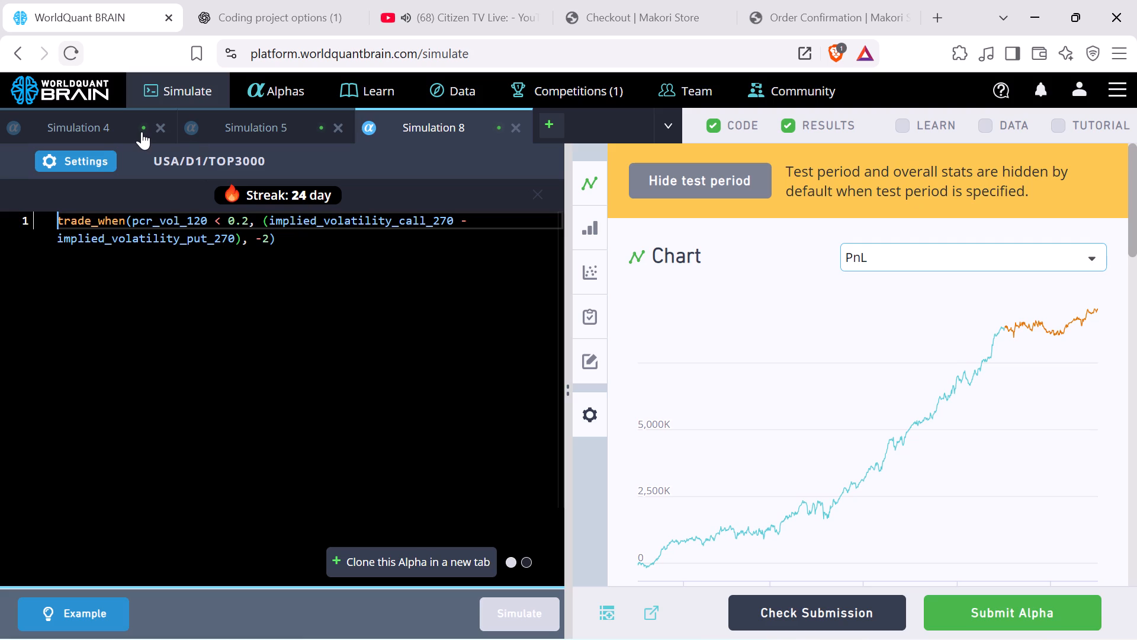
Set Simulation 4's decay to 1, apply the settings, and rerun the simulation.
left_click(118, 128)
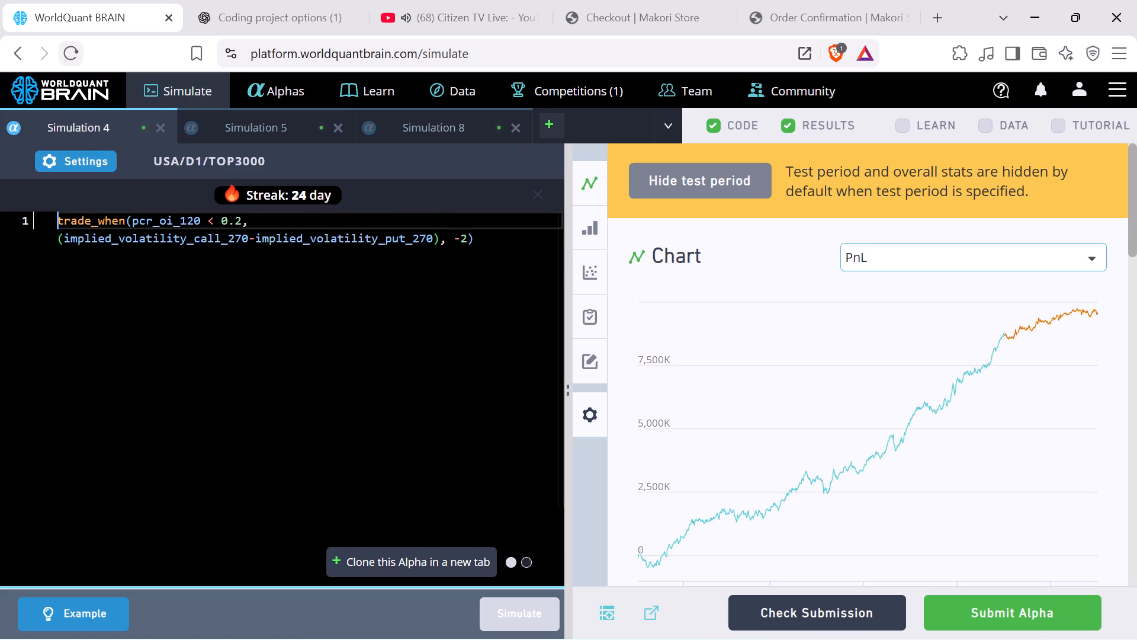
left_click(85, 157)
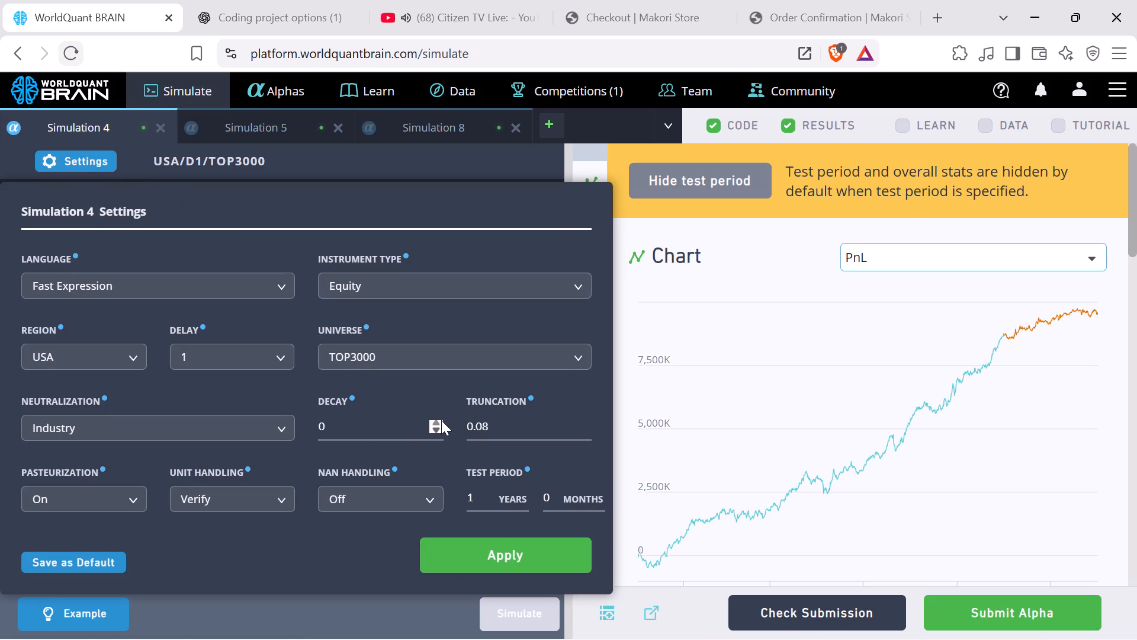
left_click(440, 420)
left_click(453, 550)
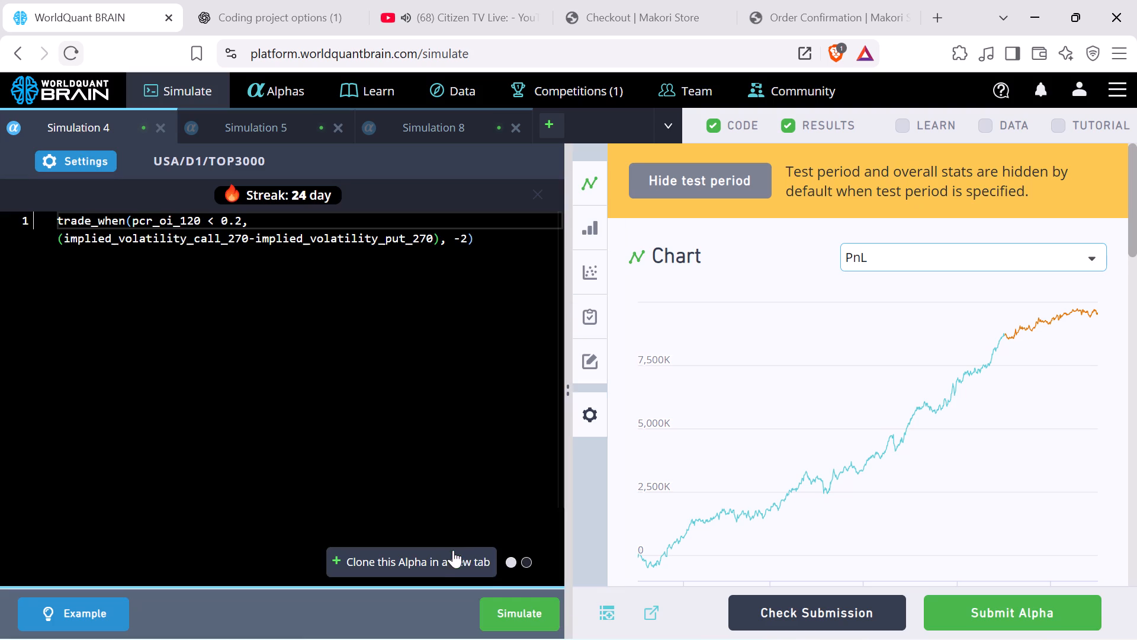
left_click(500, 612)
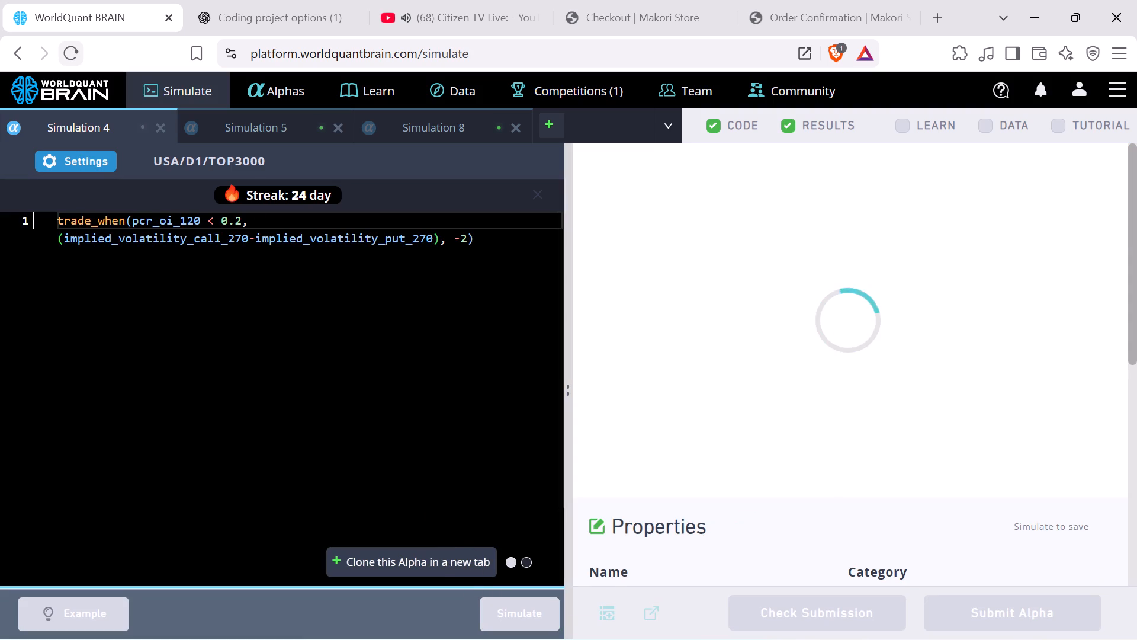
Set Simulation 5's decay to 1, apply the settings, and rerun the simulation.
left_click(230, 118)
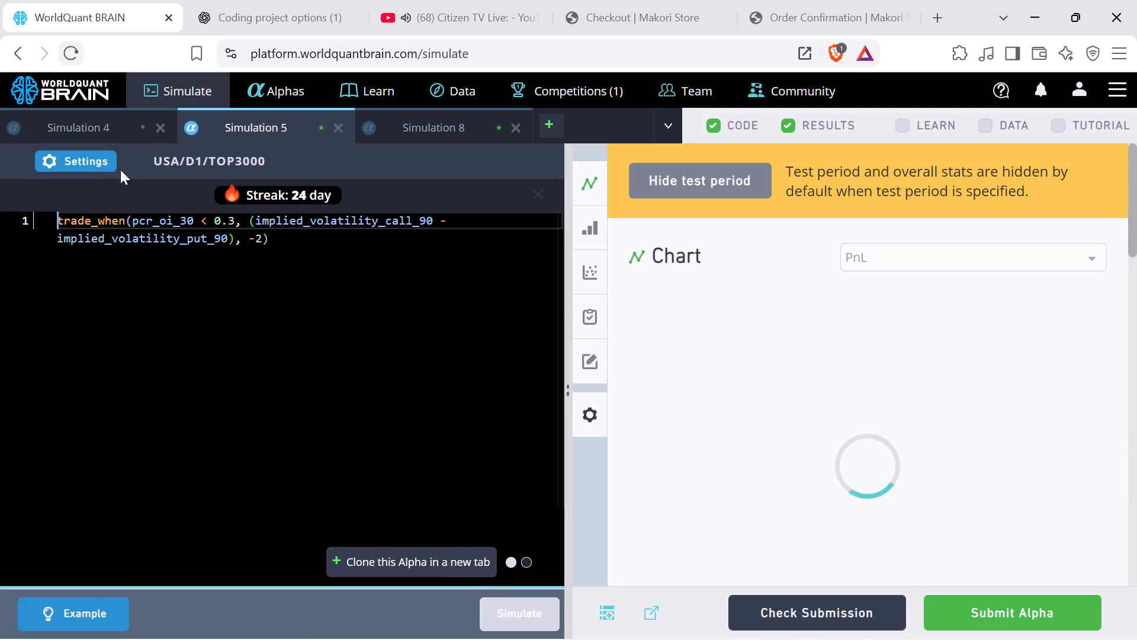
left_click(100, 162)
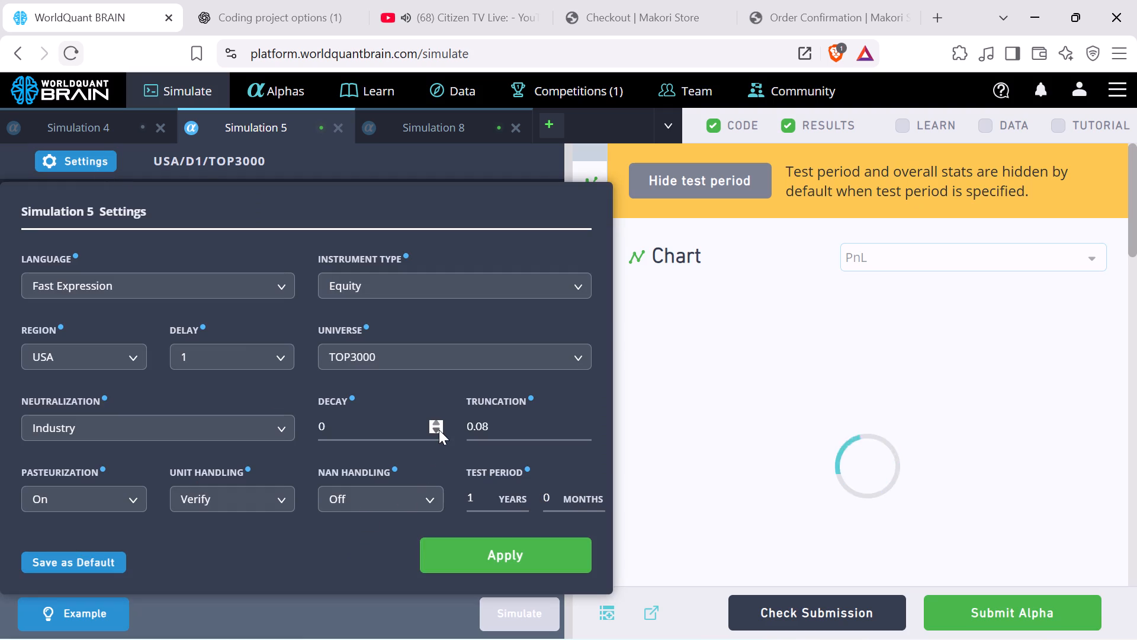
left_click(438, 424)
left_click(460, 548)
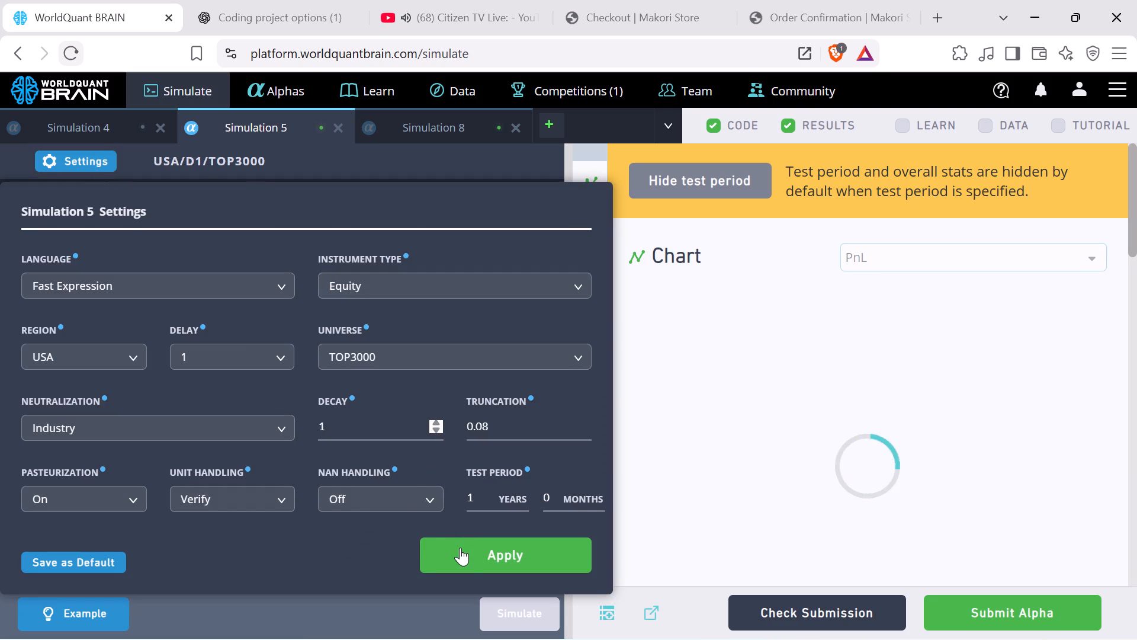
left_click(499, 612)
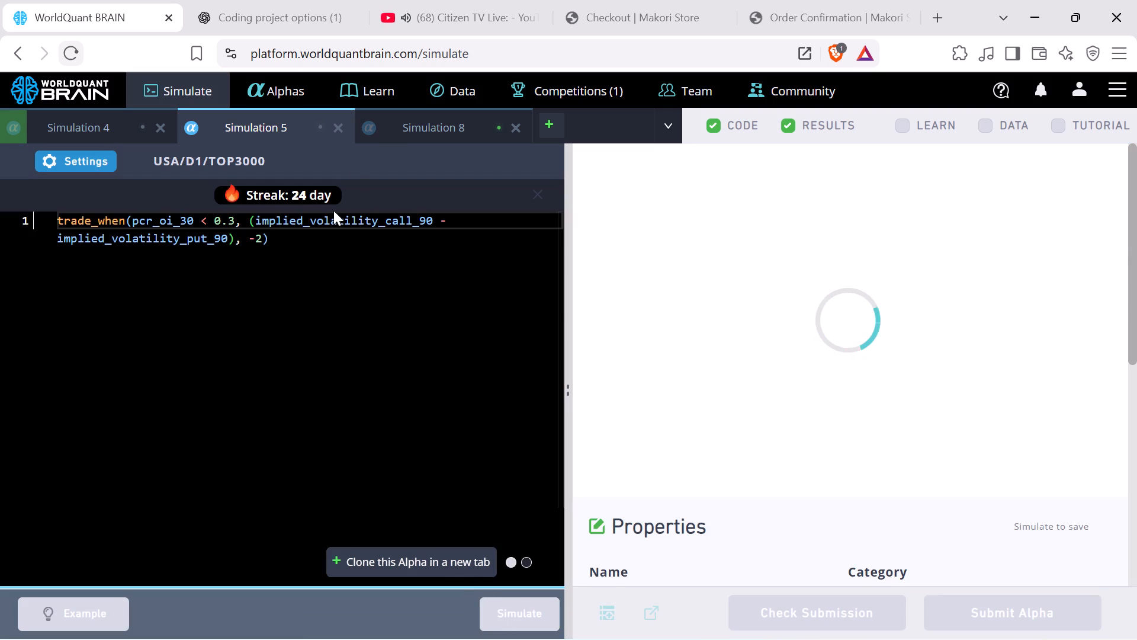
Set Simulation 8's decay to 1, apply the settings, and rerun the simulation.
left_click(397, 120)
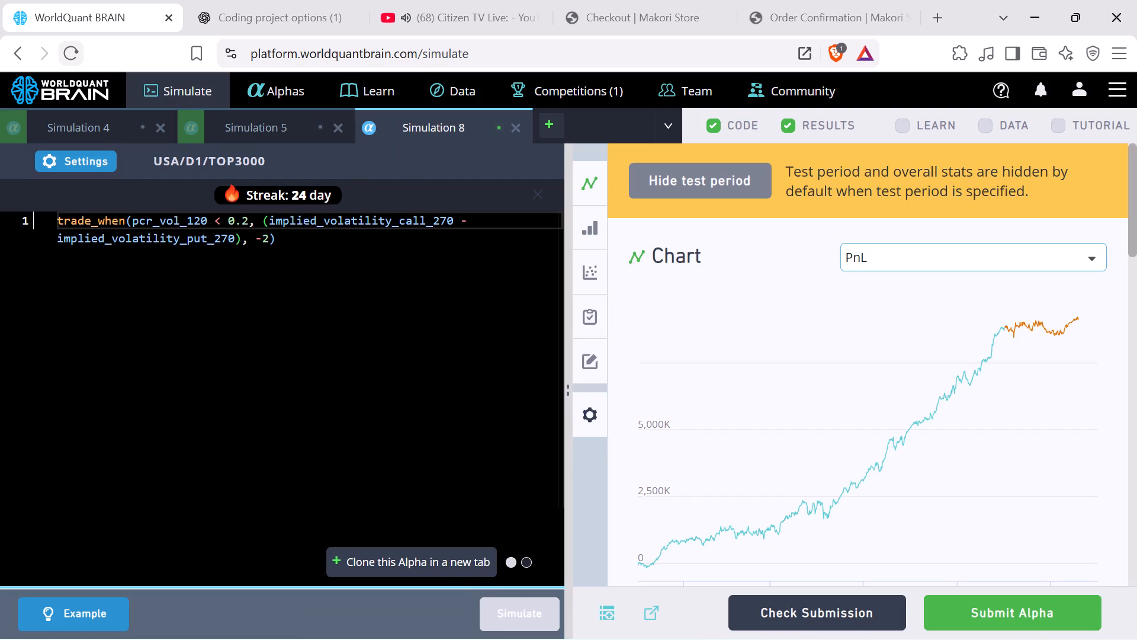
left_click(95, 162)
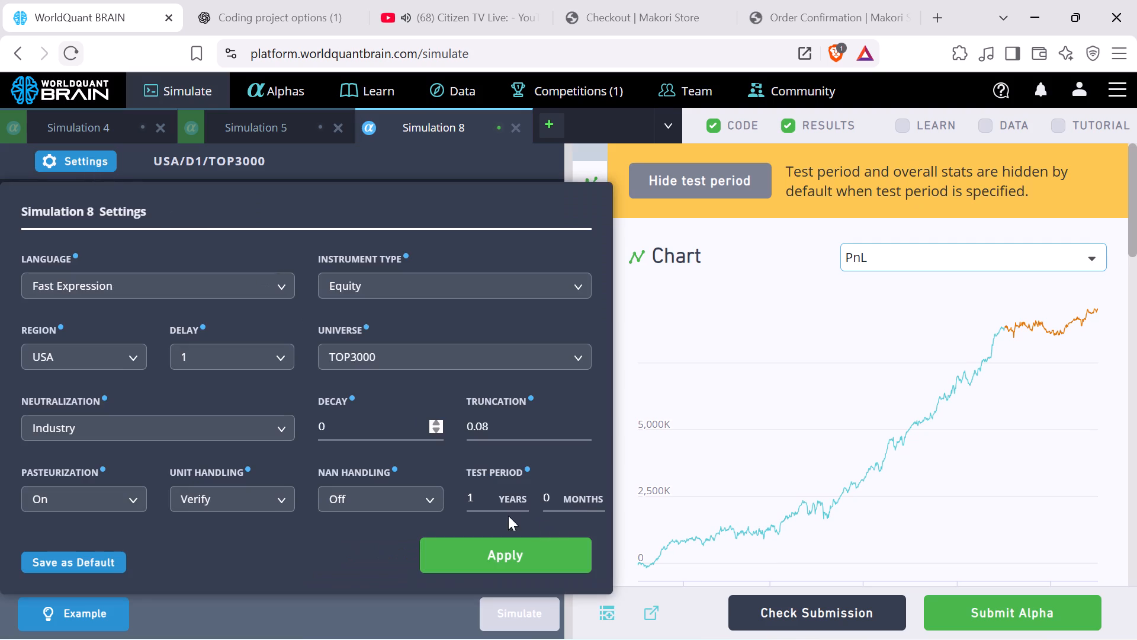
left_click(438, 421)
left_click(516, 554)
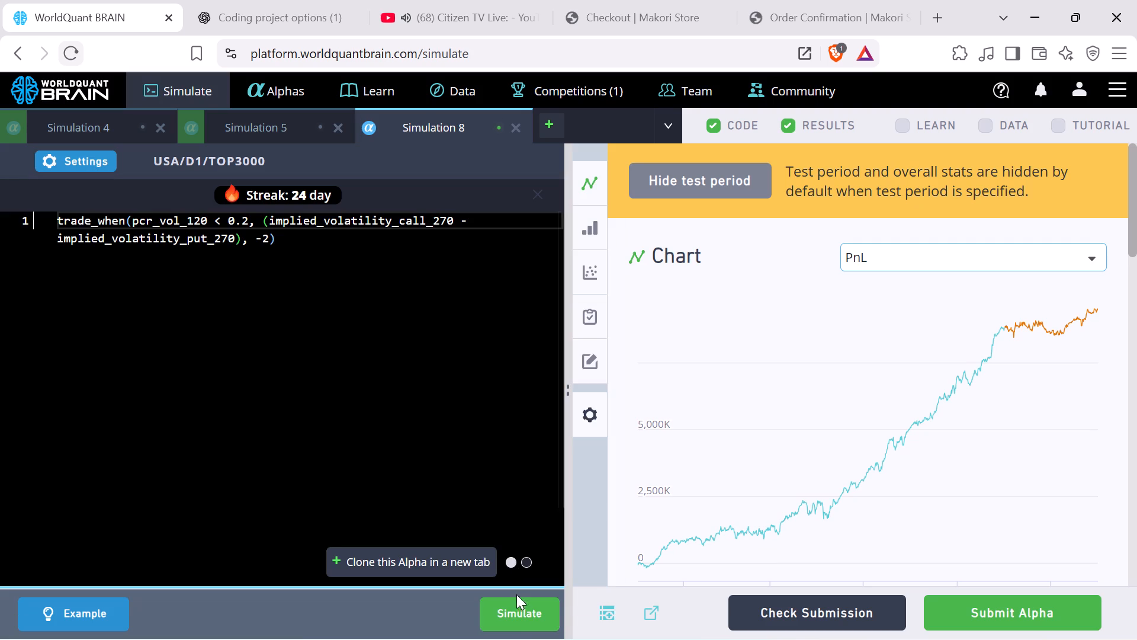
left_click(518, 613)
Examine the first two pages of the unsubmitted alphas list, comparing Sharpe and returns across the recent alphas.
left_click(280, 91)
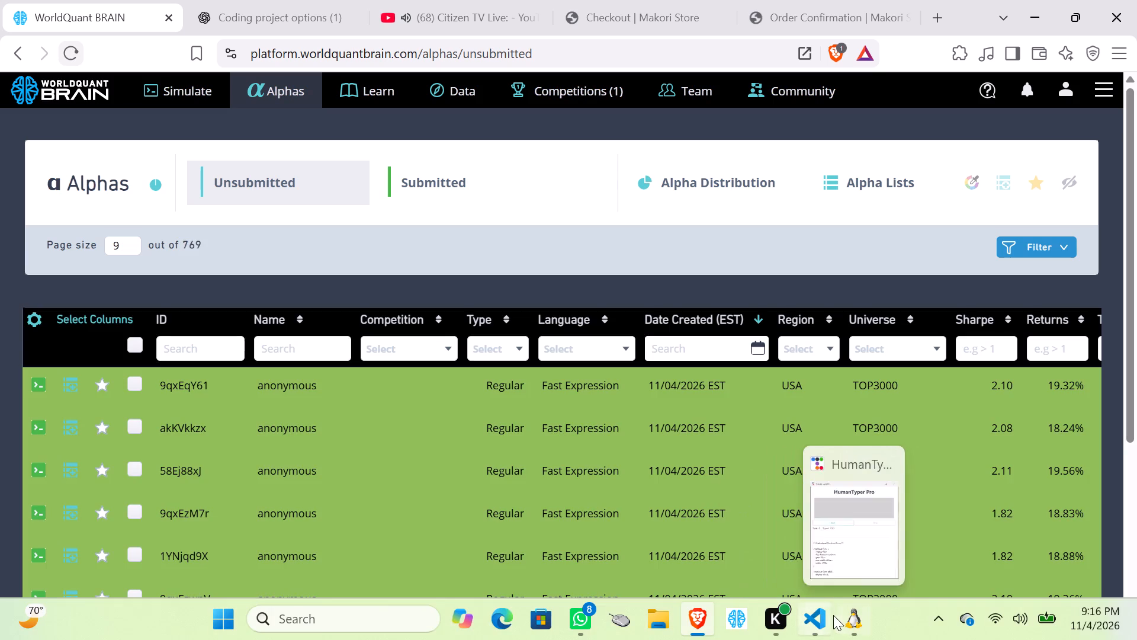
scroll(798, 447, "down", 4)
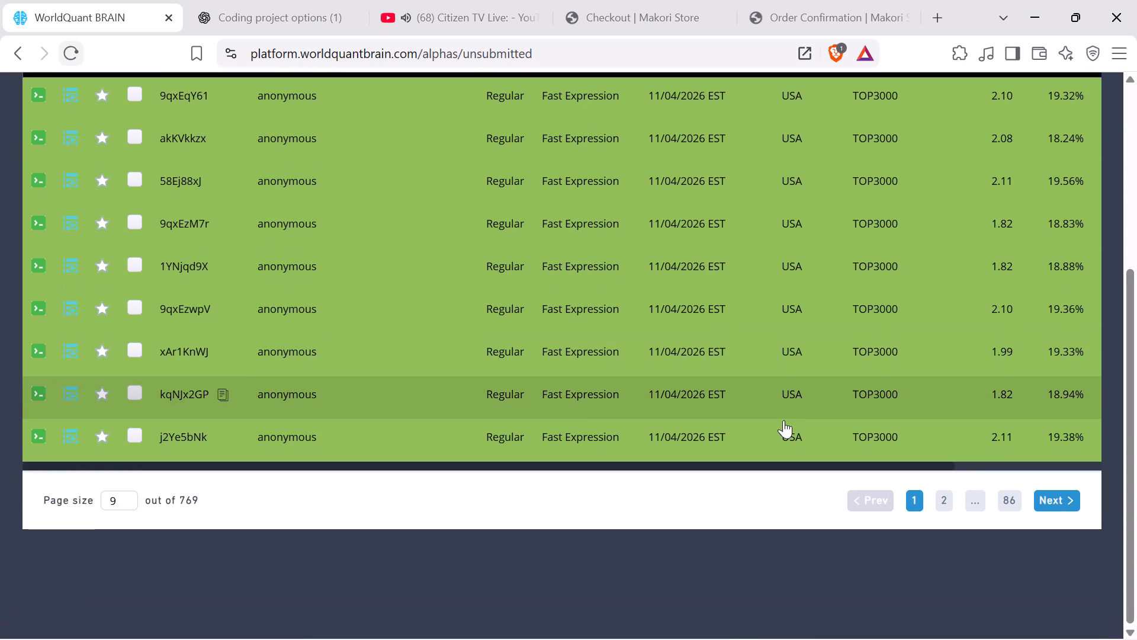
scroll(786, 409, "down", 2)
left_click(940, 498)
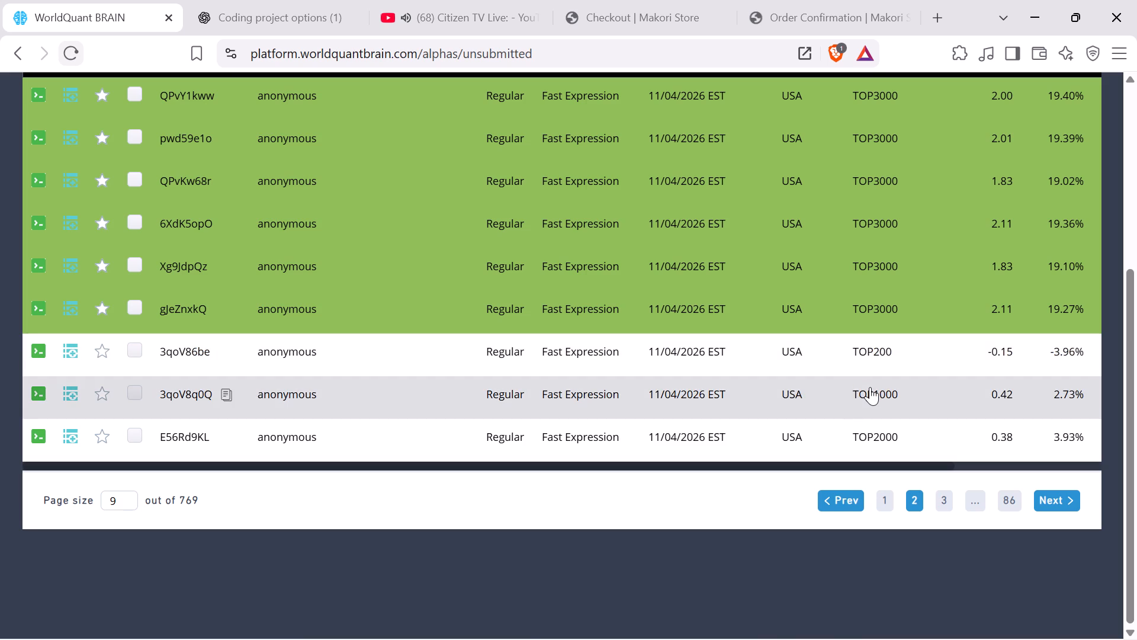
left_click(884, 500)
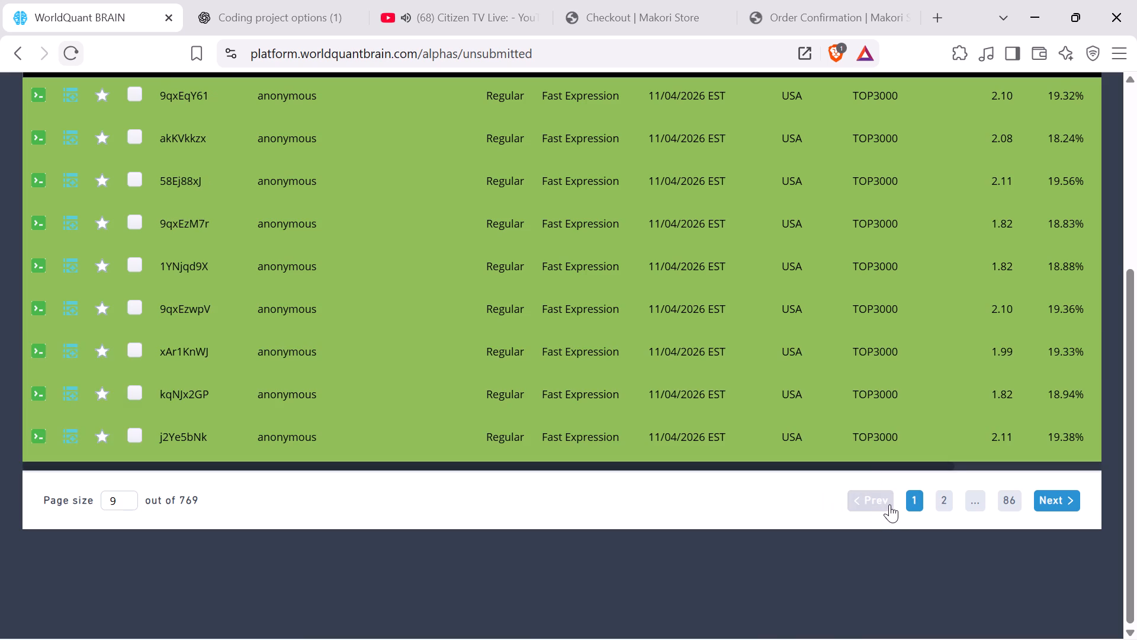
left_click(936, 497)
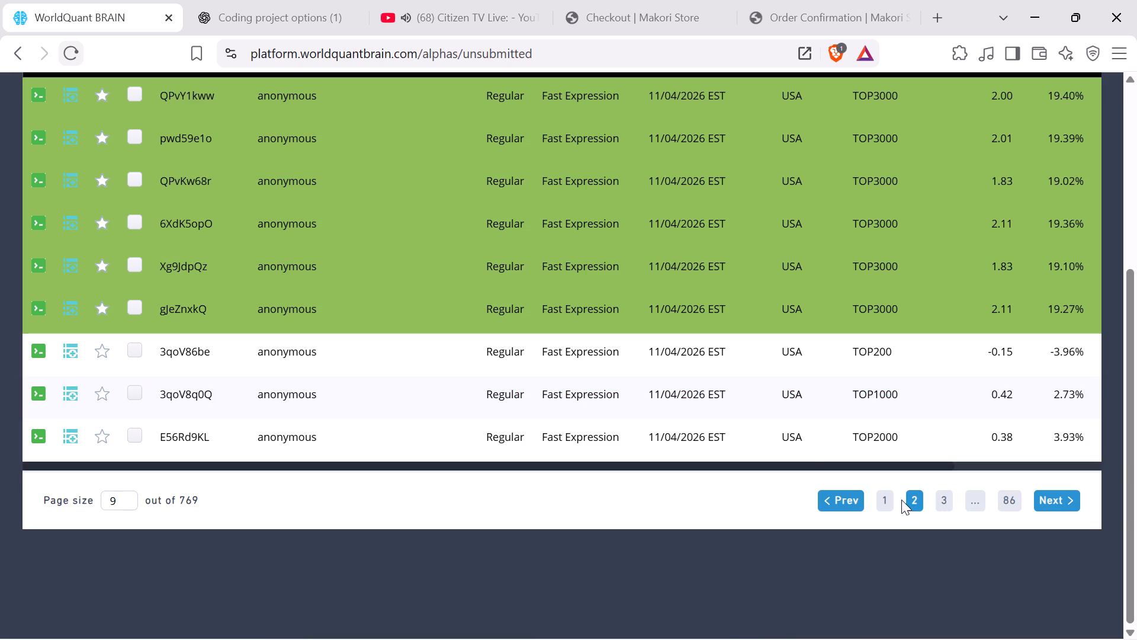
scroll(352, 176, "up", 4)
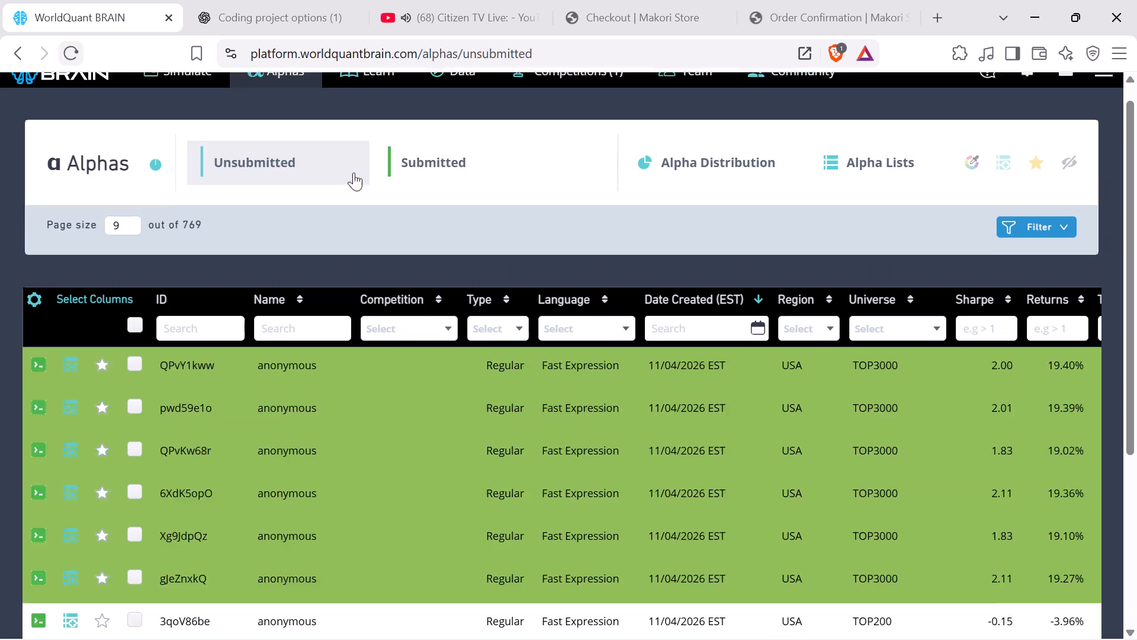
Return to the simulations, reveal Simulation 4's test-period results, and check the alpha's submission eligibility.
left_click(189, 91)
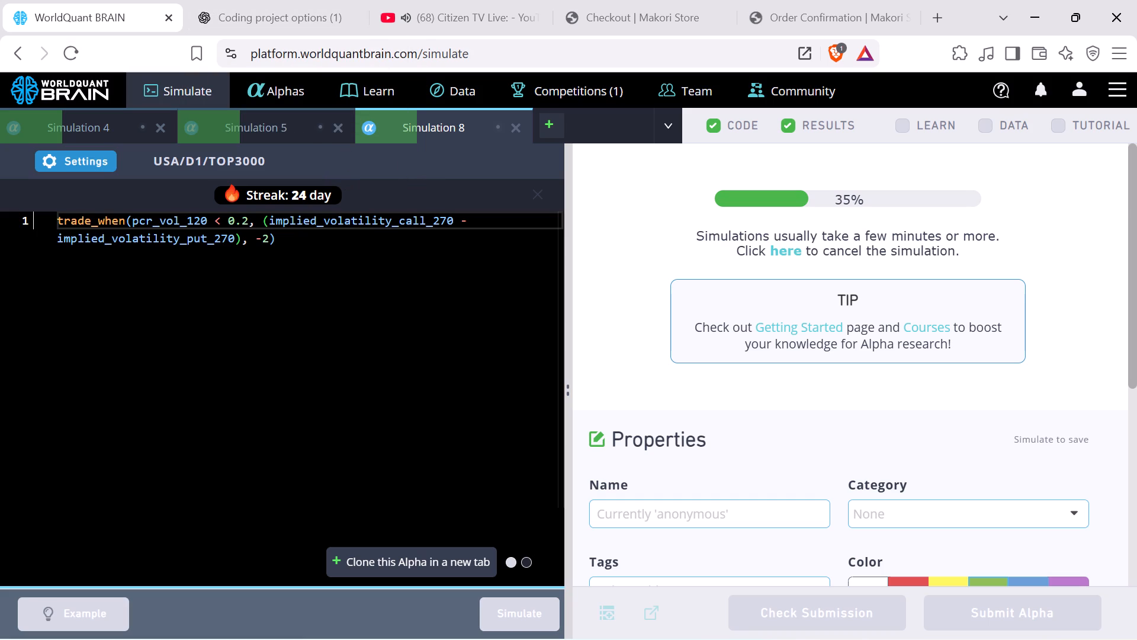
left_click(98, 126)
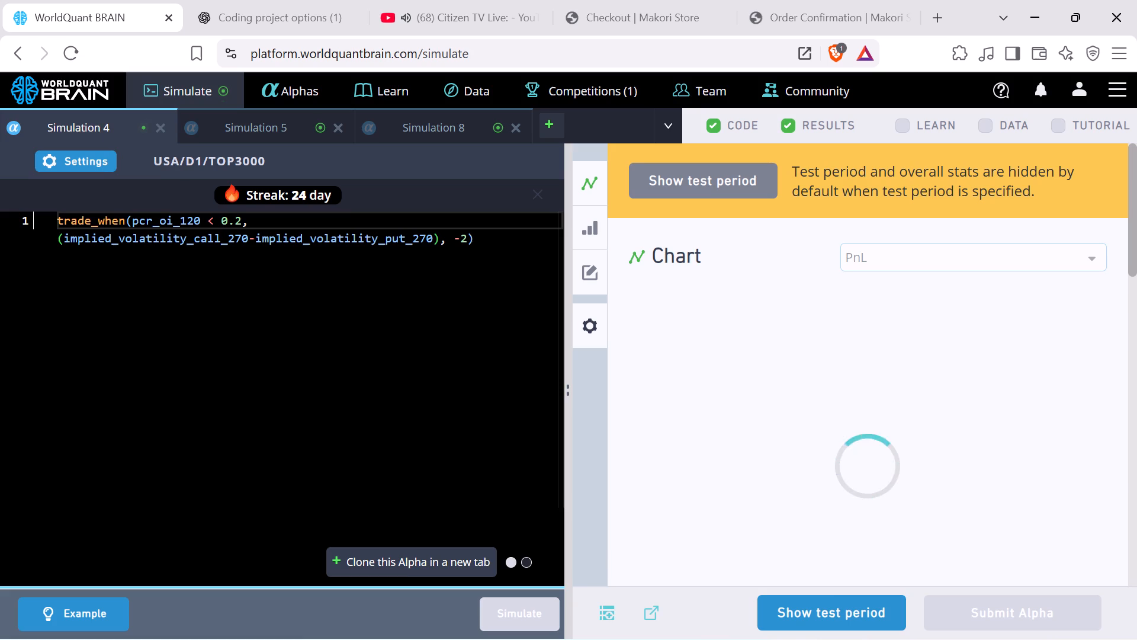
left_click(855, 600)
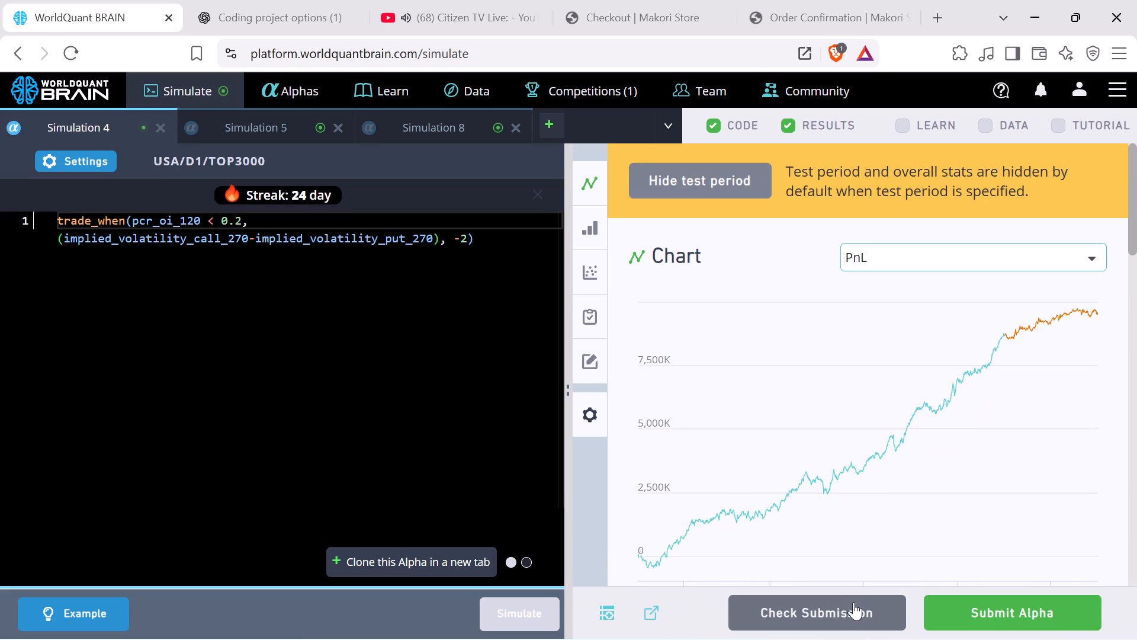
left_click(849, 607)
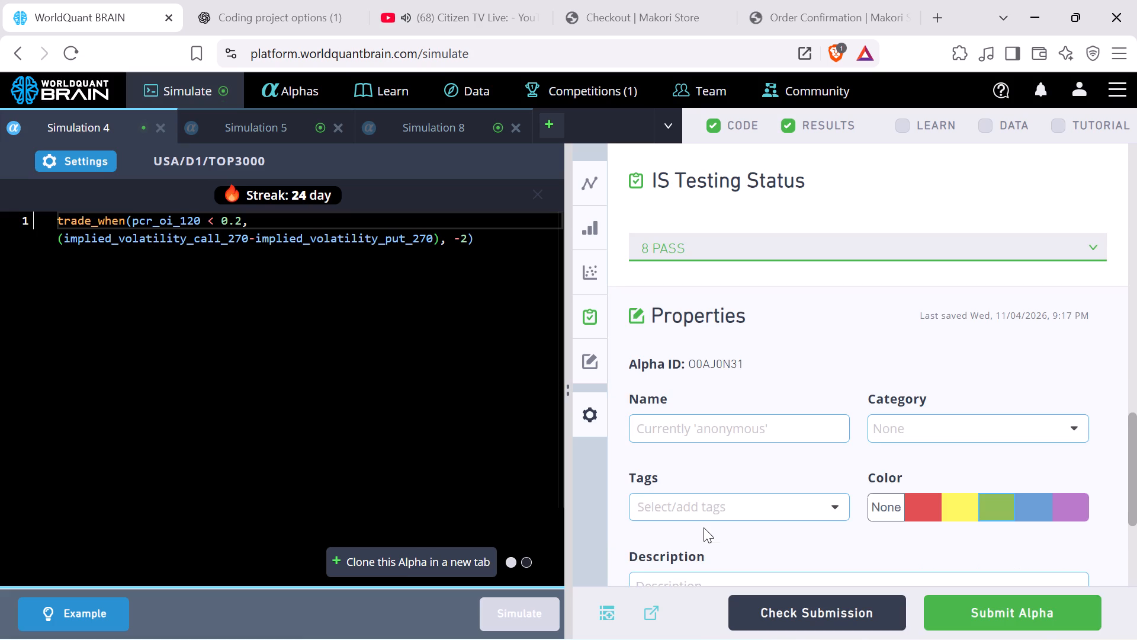
Reveal Simulation 5's test-period results and check the alpha's submission eligibility.
left_click(269, 132)
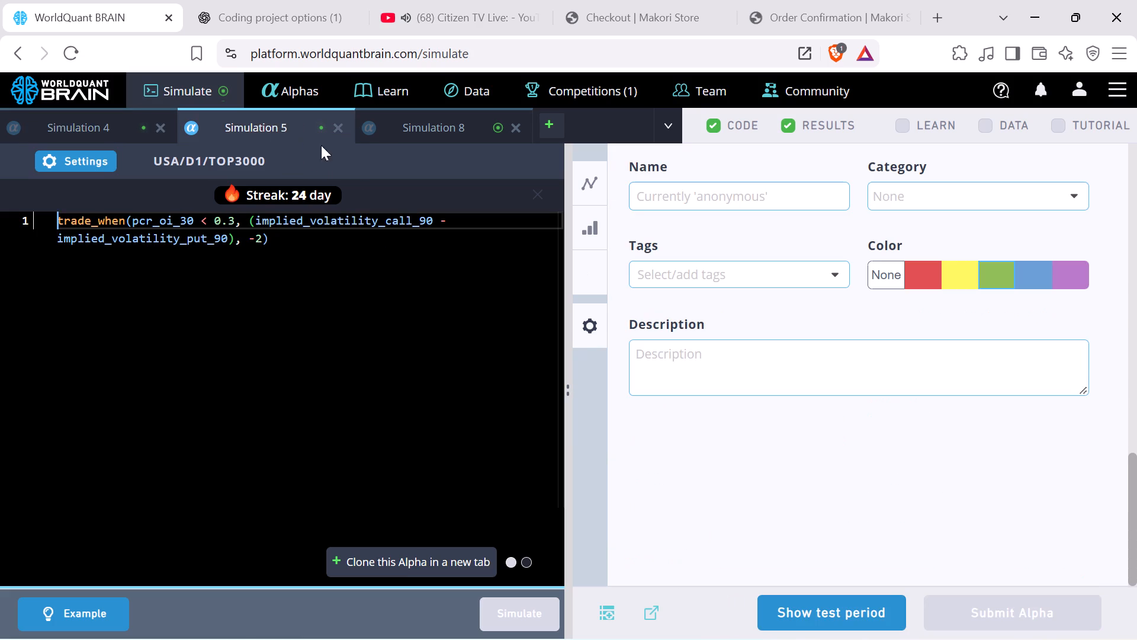
left_click(819, 605)
left_click(845, 605)
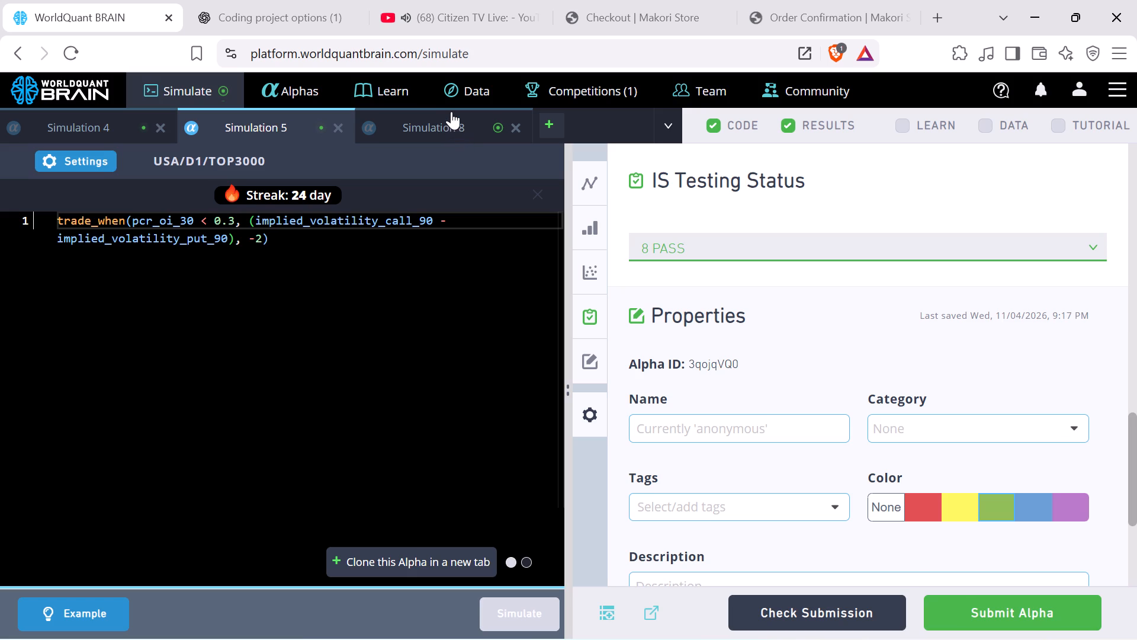
Open Simulation 8's results.
left_click(465, 127)
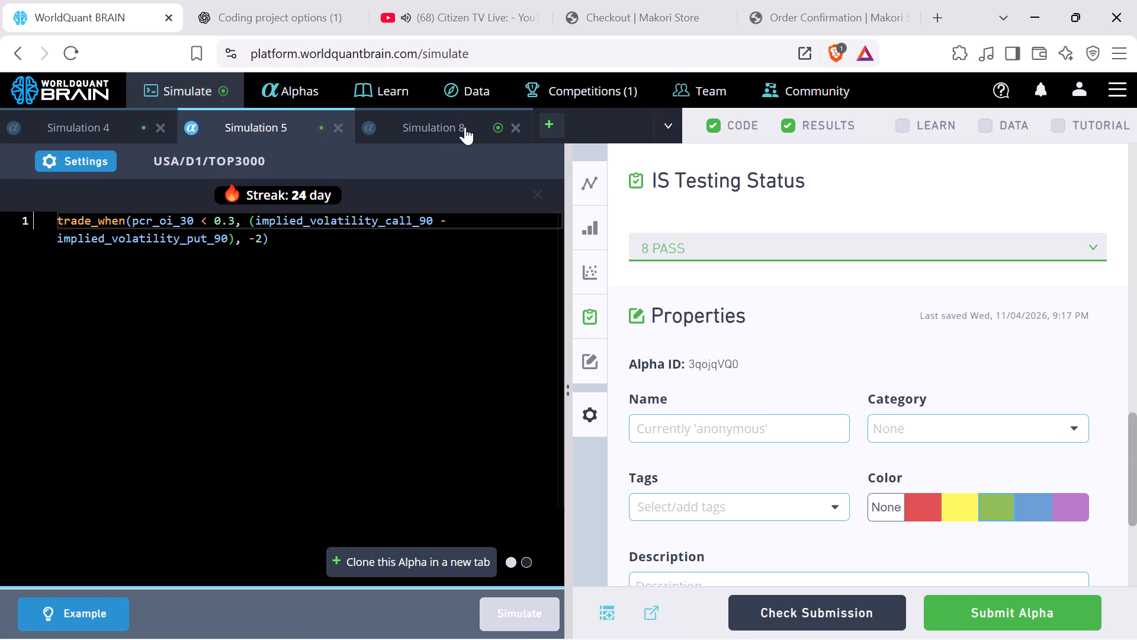